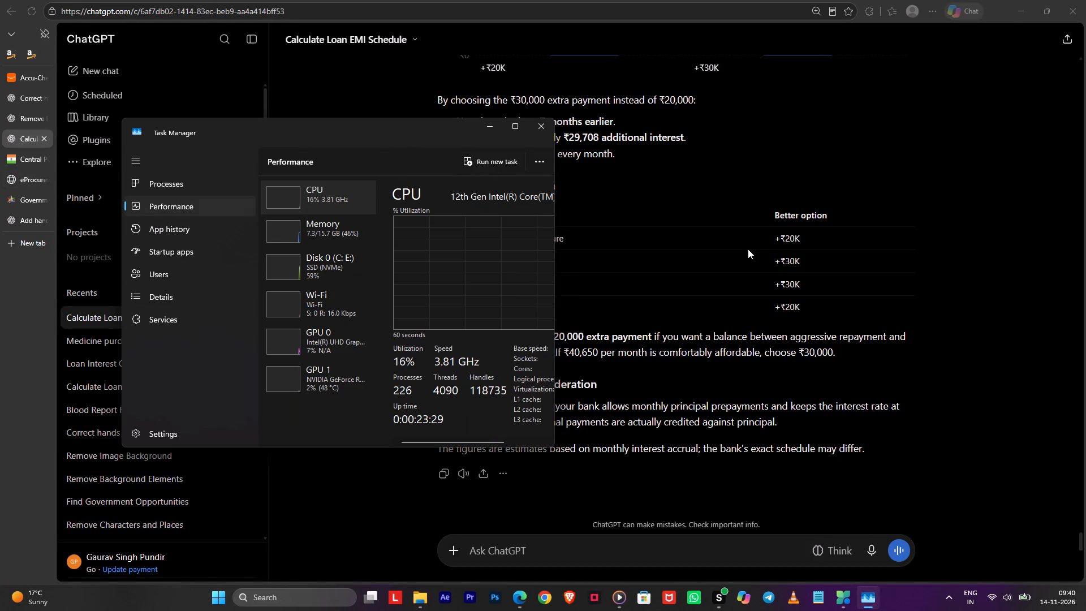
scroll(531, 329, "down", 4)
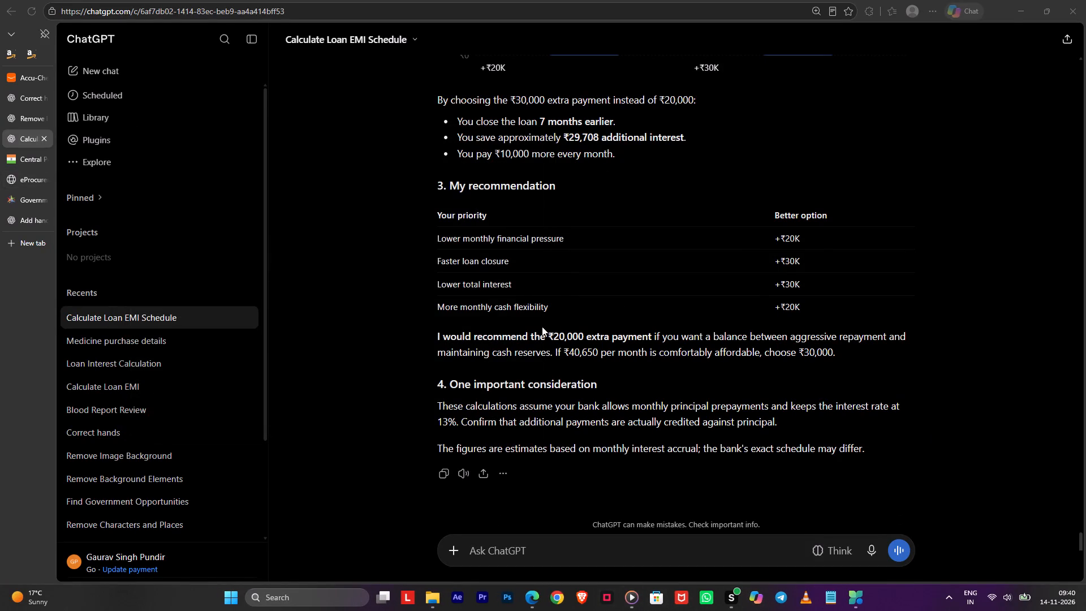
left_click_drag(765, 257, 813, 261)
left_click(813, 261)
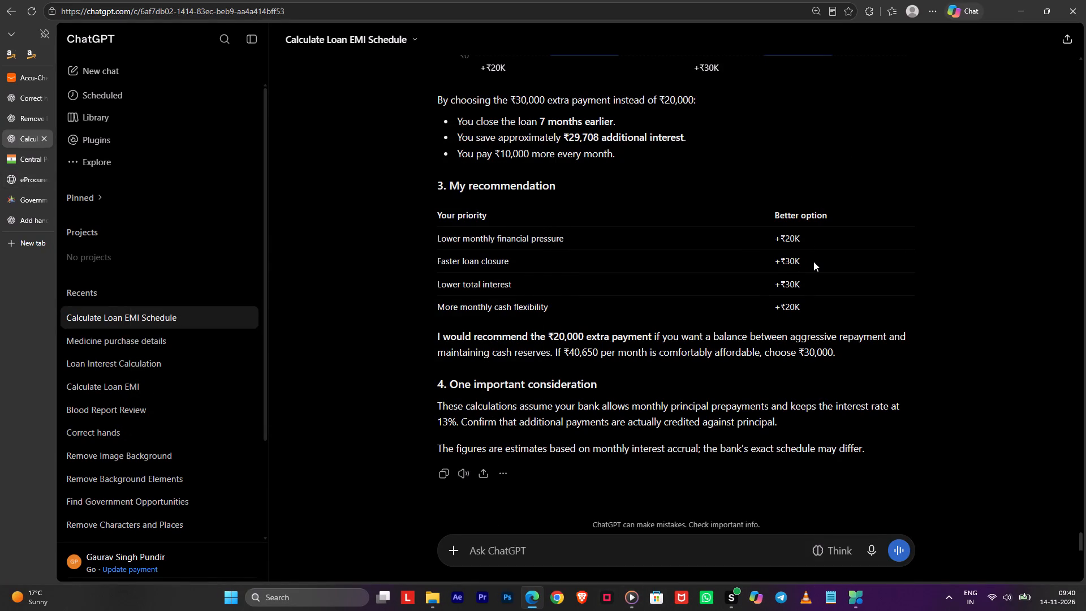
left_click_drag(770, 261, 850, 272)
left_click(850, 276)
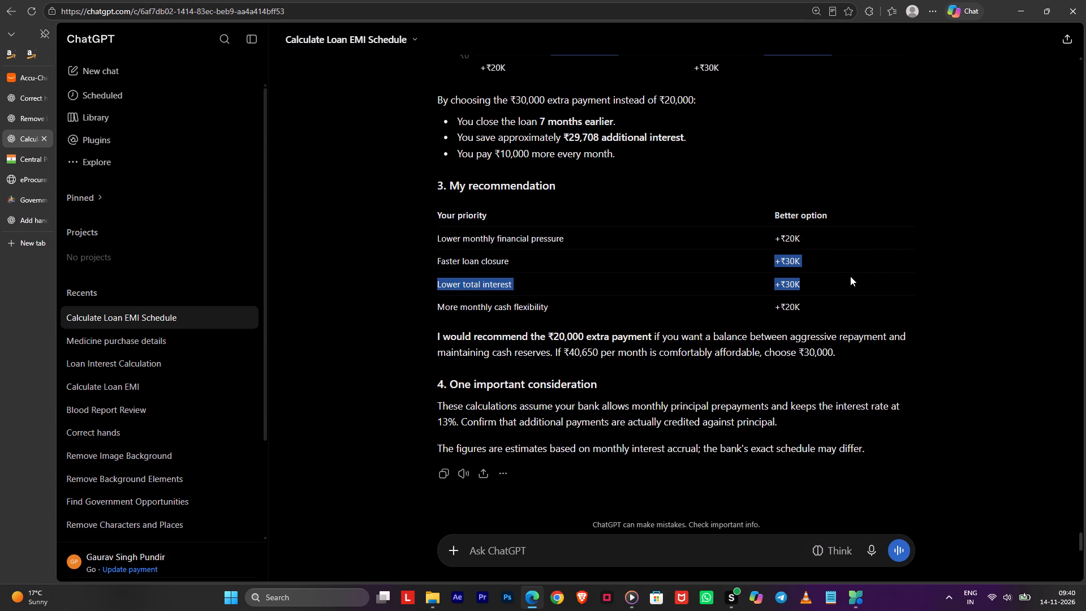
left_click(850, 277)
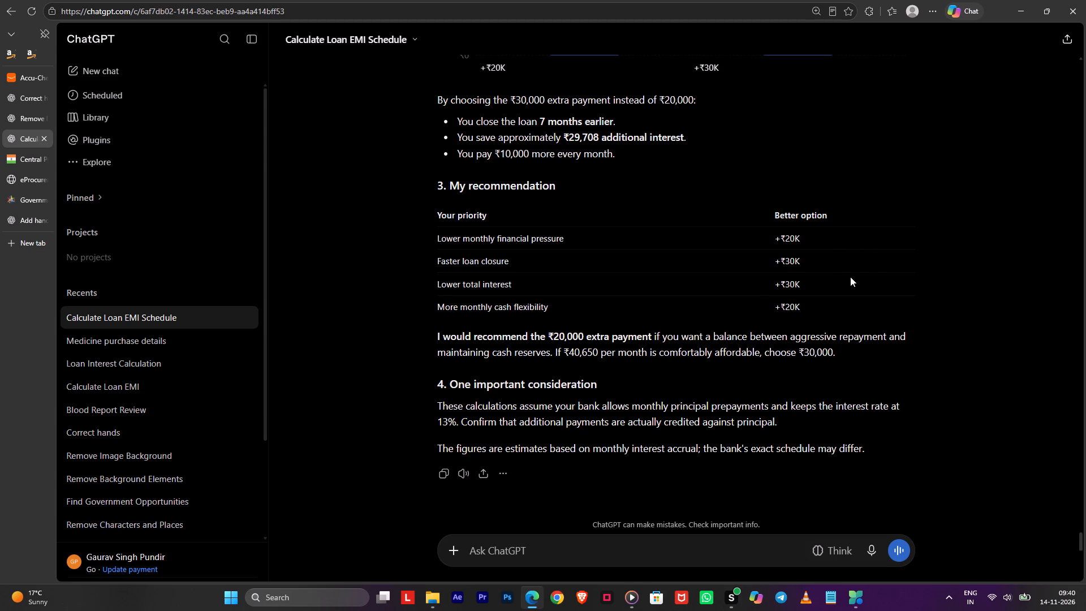
Switch to File Explorer and look through the images and folders in Downloads.
left_click(437, 610)
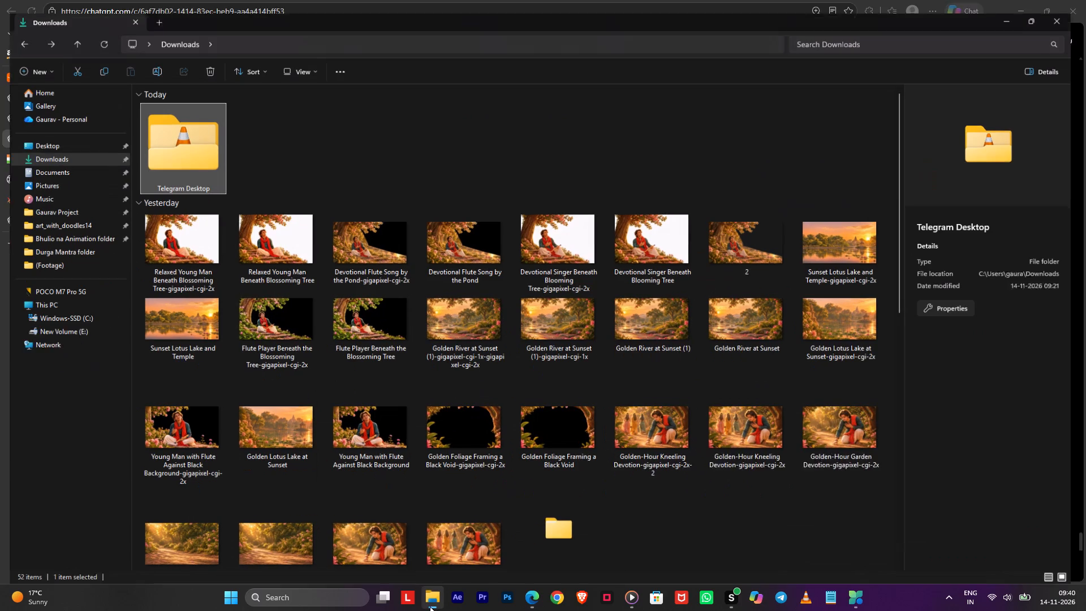
double_click(44, 147)
scroll(408, 143, "down", 3)
scroll(409, 144, "up", 1)
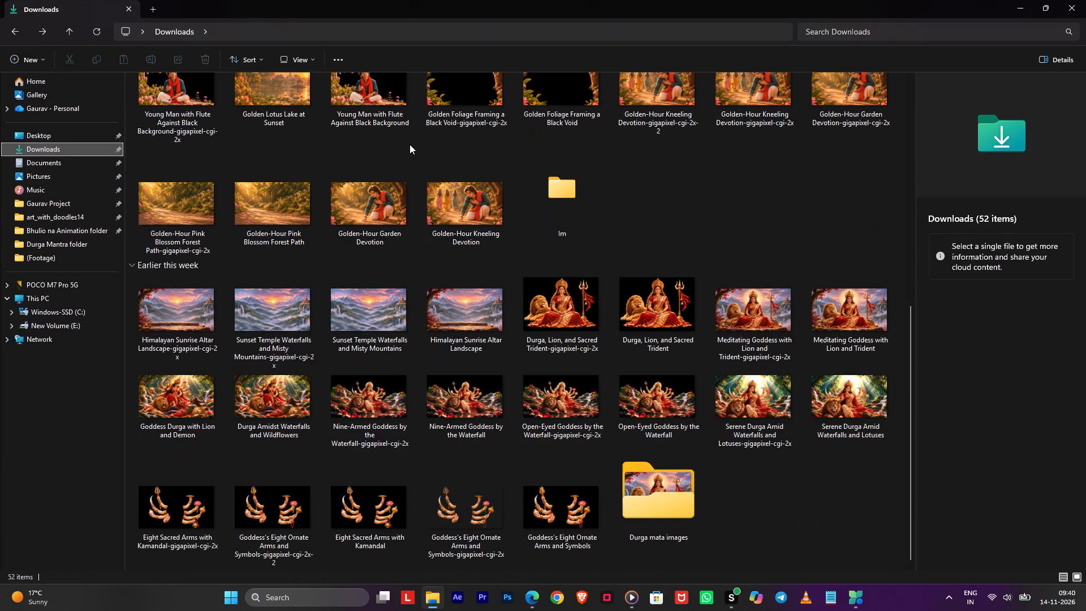
scroll(410, 144, "down", 12)
scroll(410, 144, "up", 2)
scroll(410, 144, "down", 2)
scroll(410, 144, "up", 5)
scroll(410, 144, "down", 5)
scroll(410, 144, "up", 1)
scroll(410, 144, "down", 1)
double_click(559, 202)
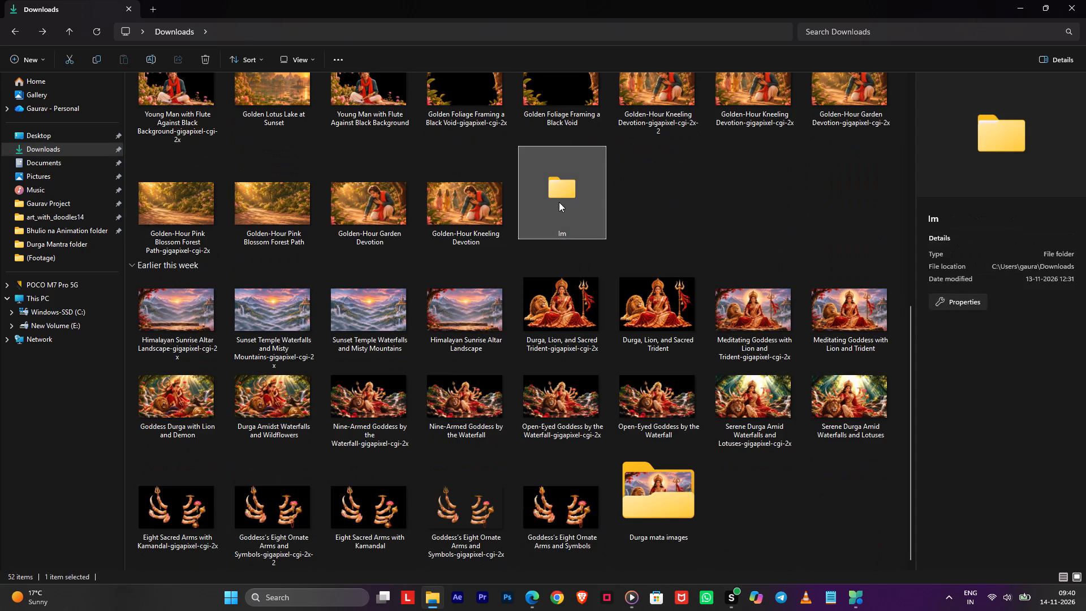
left_click(546, 202)
scroll(503, 203, "down", 2)
scroll(503, 203, "up", 4)
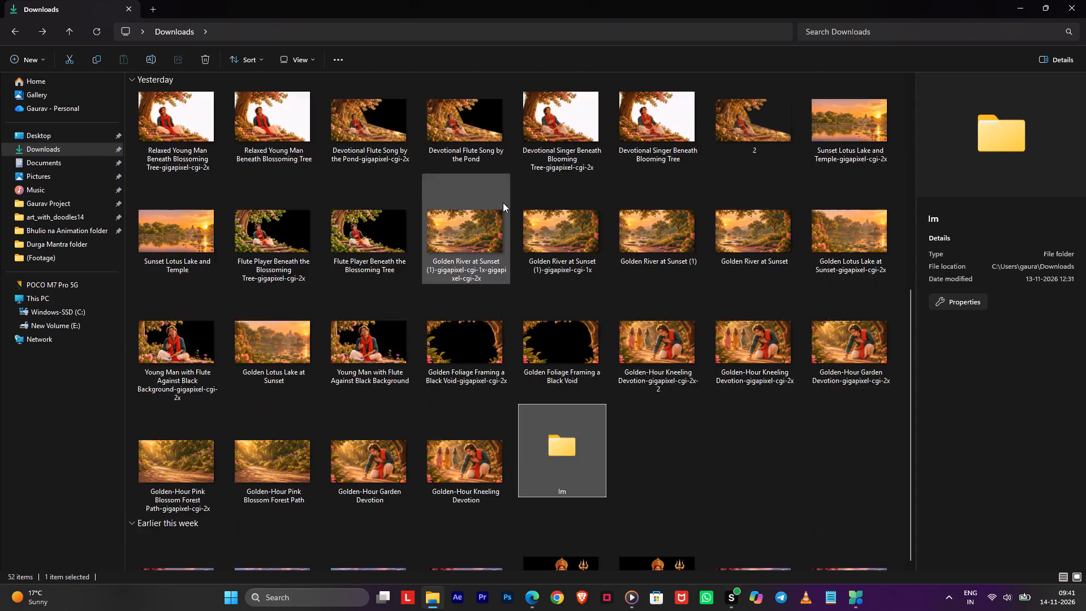
scroll(503, 203, "up", 2)
scroll(503, 203, "down", 1)
scroll(503, 203, "up", 2)
scroll(503, 203, "down", 11)
Open the Bhulio na Animation After Effects project from the Bhulio na Animation folder.
left_click(43, 236)
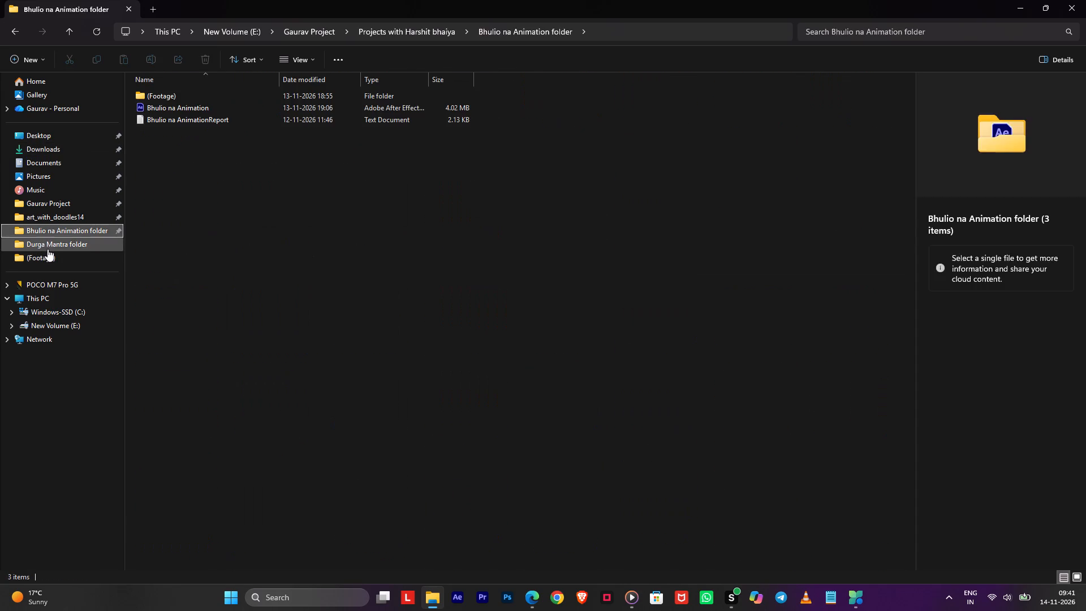
left_click(48, 249)
left_click(49, 255)
left_click(58, 242)
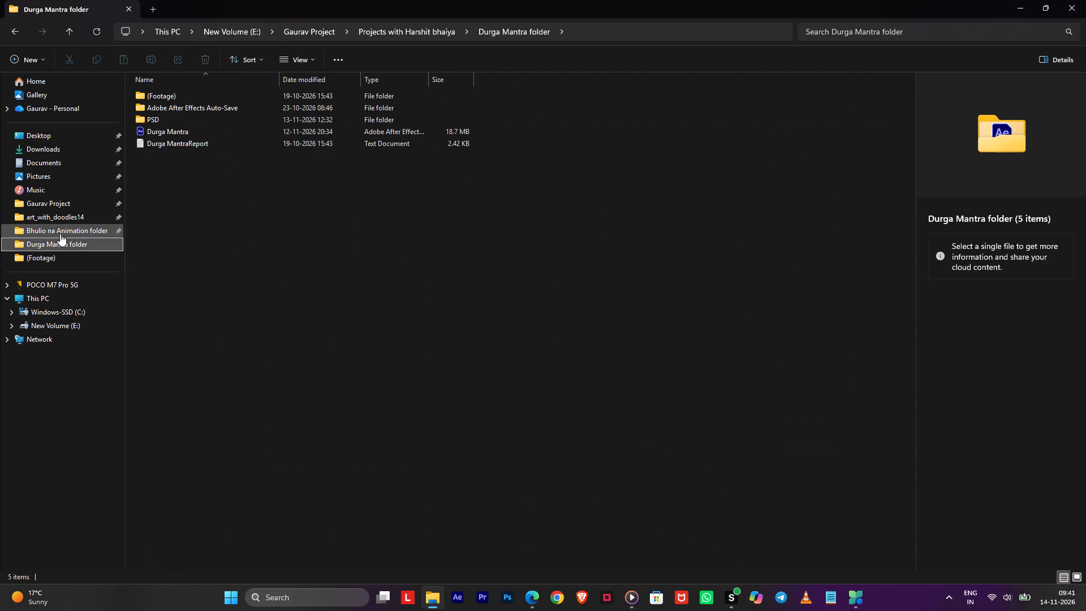
left_click(62, 231)
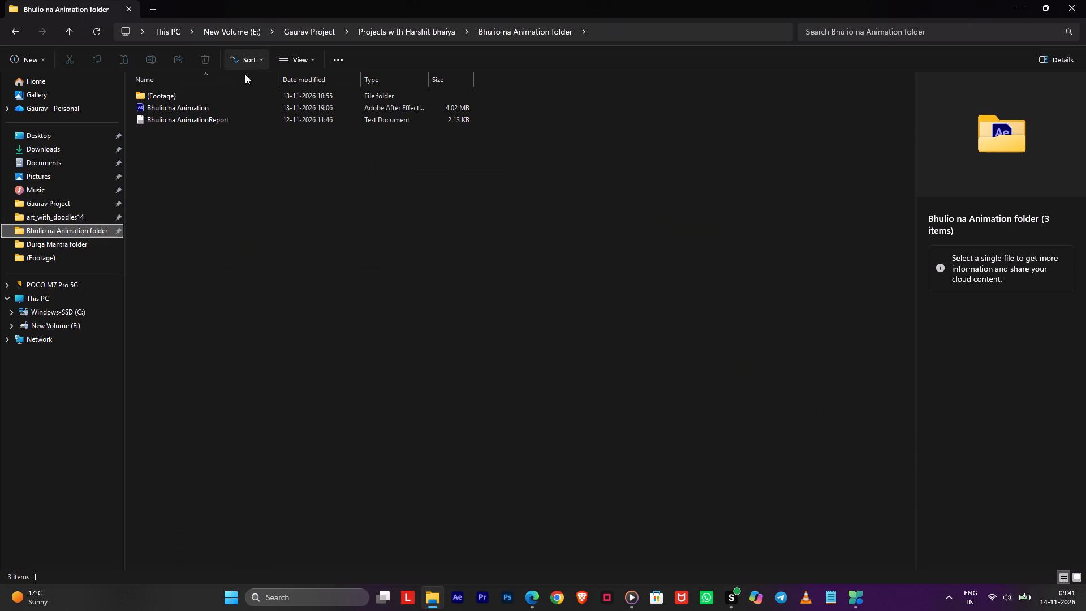
double_click(186, 102)
double_click(200, 94)
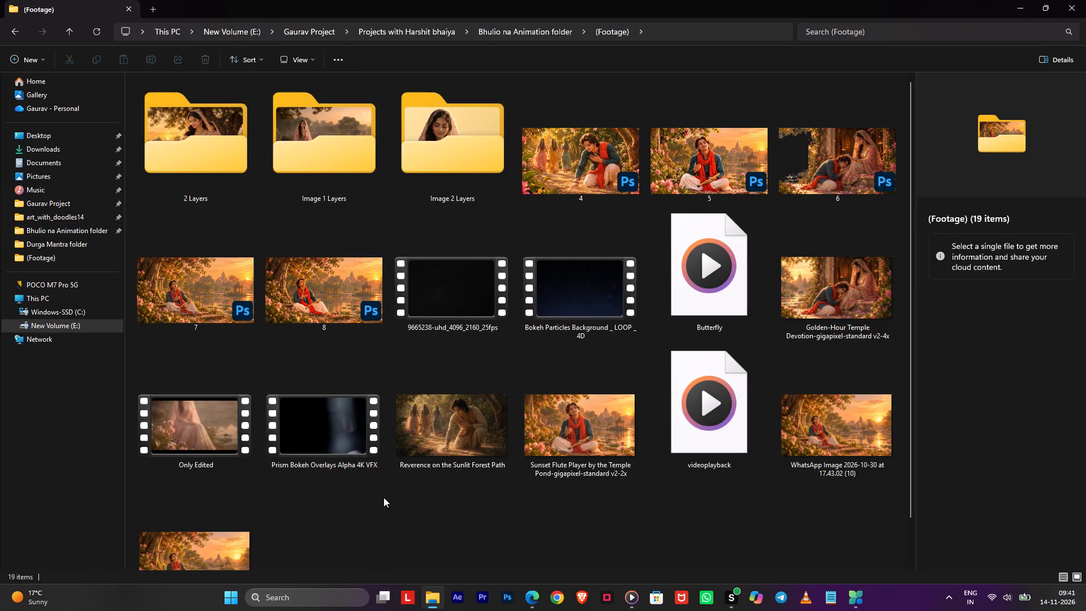
left_click(383, 496)
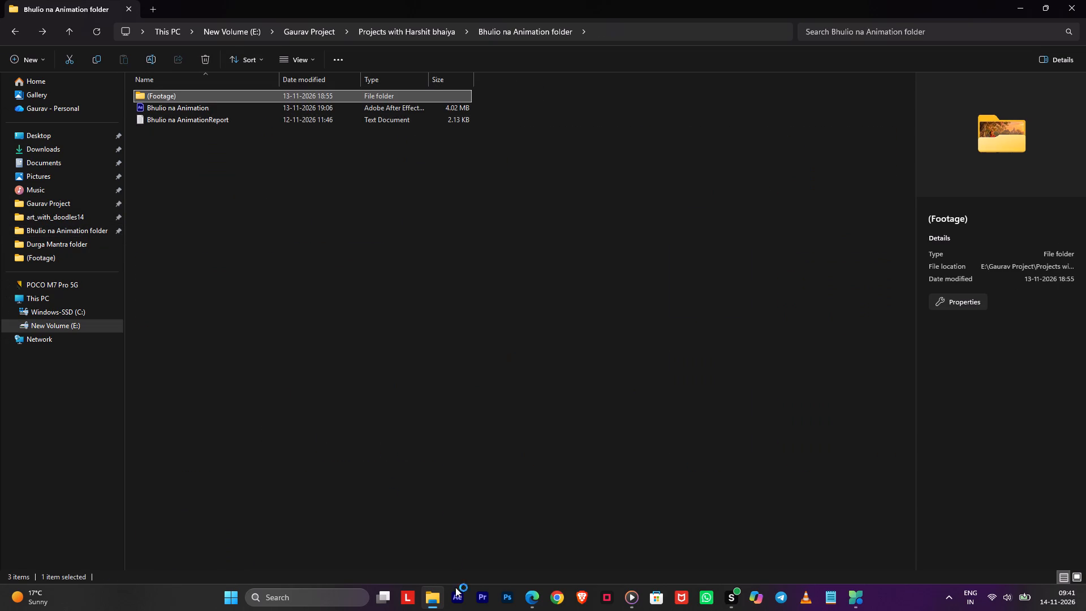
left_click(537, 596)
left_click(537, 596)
Switch to Microsoft PC Manager and run a PC boost to free up memory.
left_click(860, 590)
left_click(831, 247)
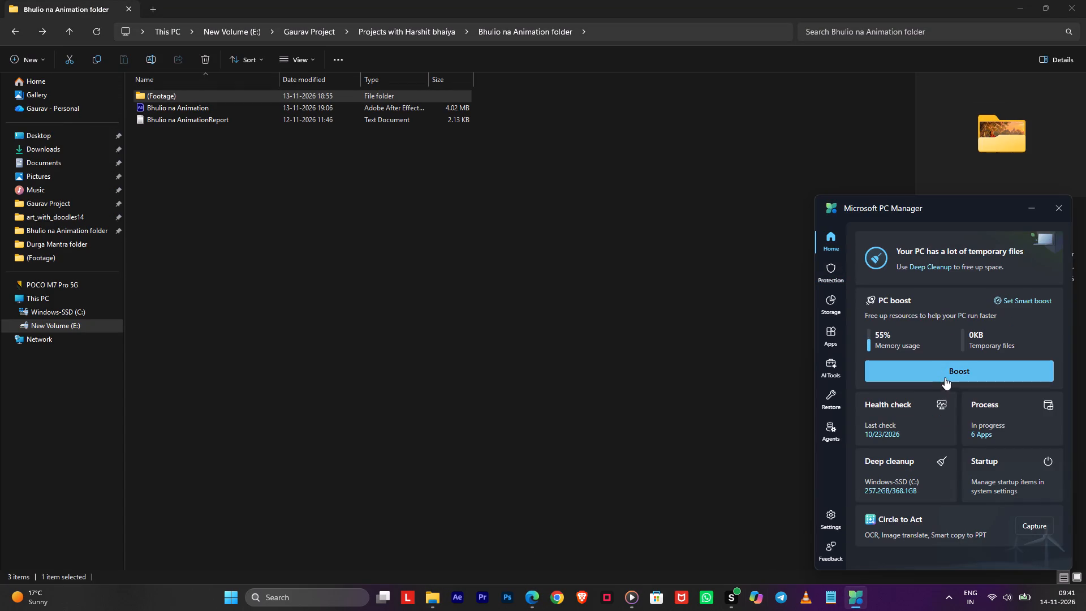
left_click(946, 380)
left_click(1030, 405)
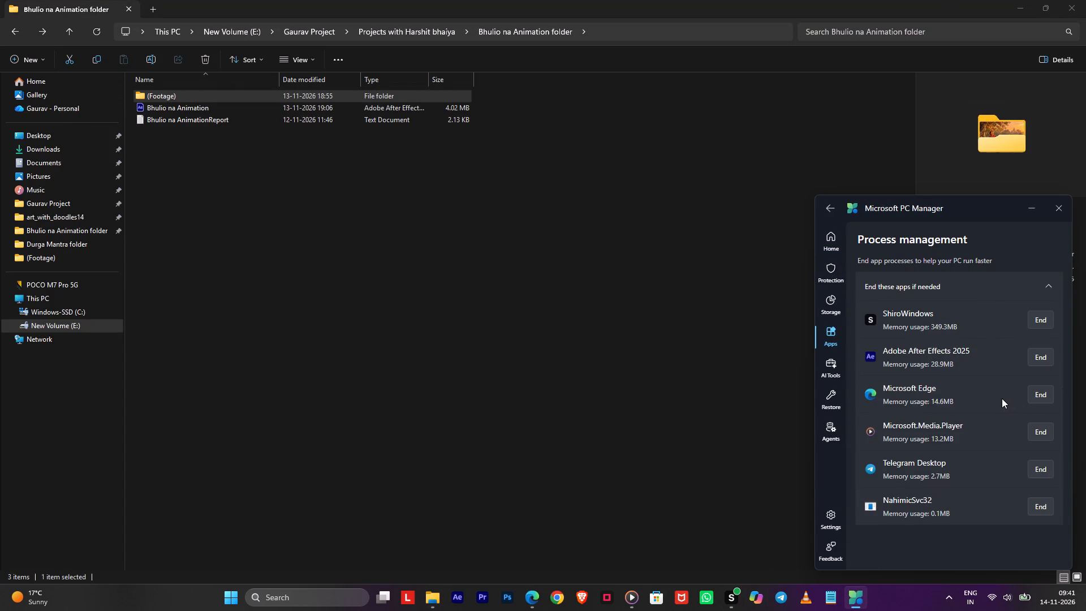
left_click(835, 240)
left_click(940, 371)
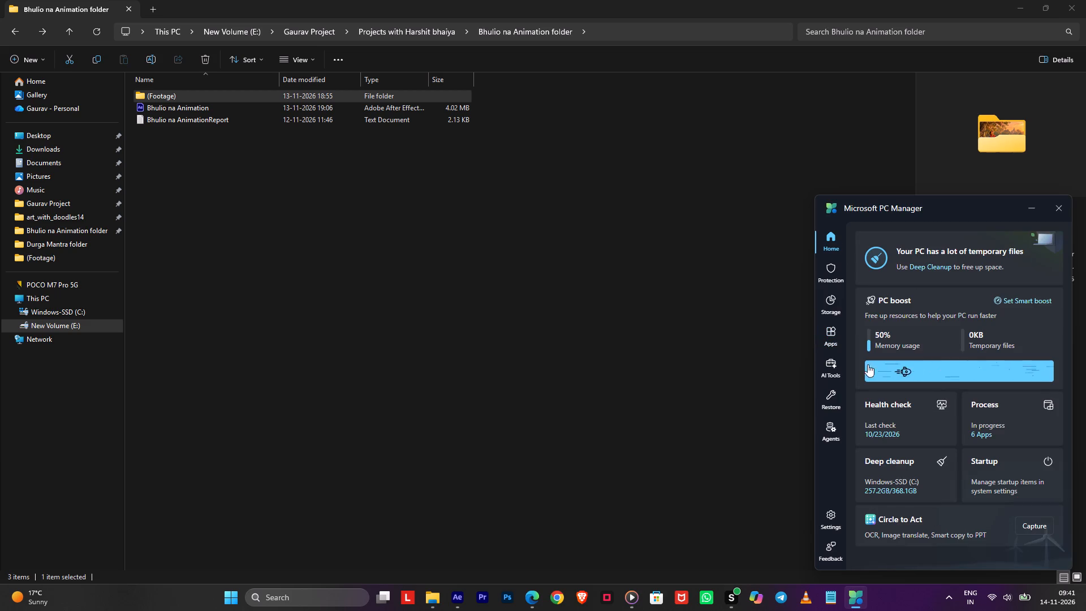
left_click(690, 360)
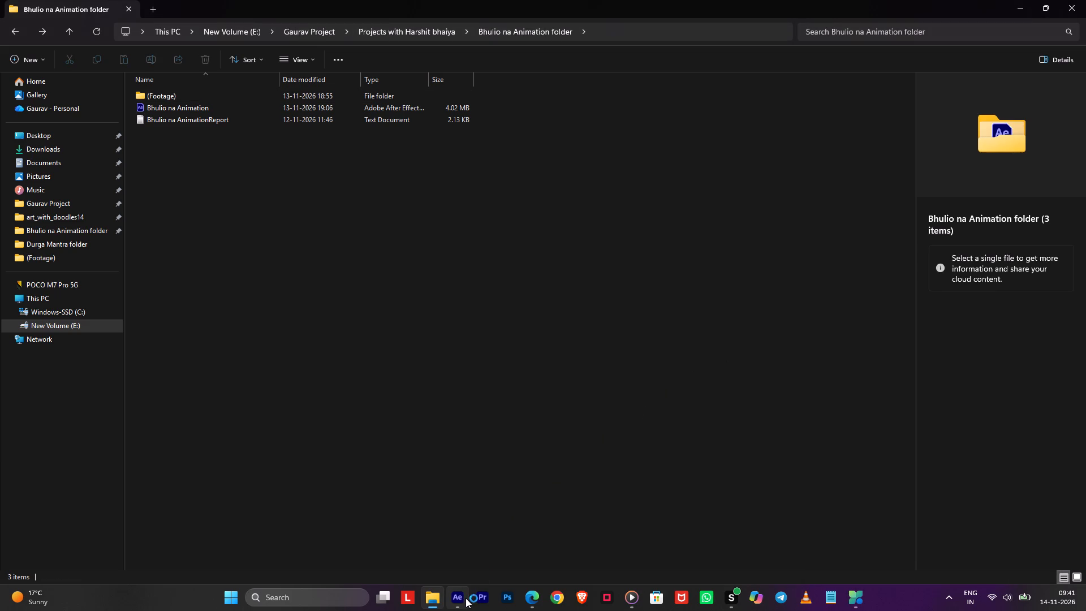
Switch to After Effects and scrub through the bhuliyo na for vfx timeline to review its image segments.
left_click(469, 555)
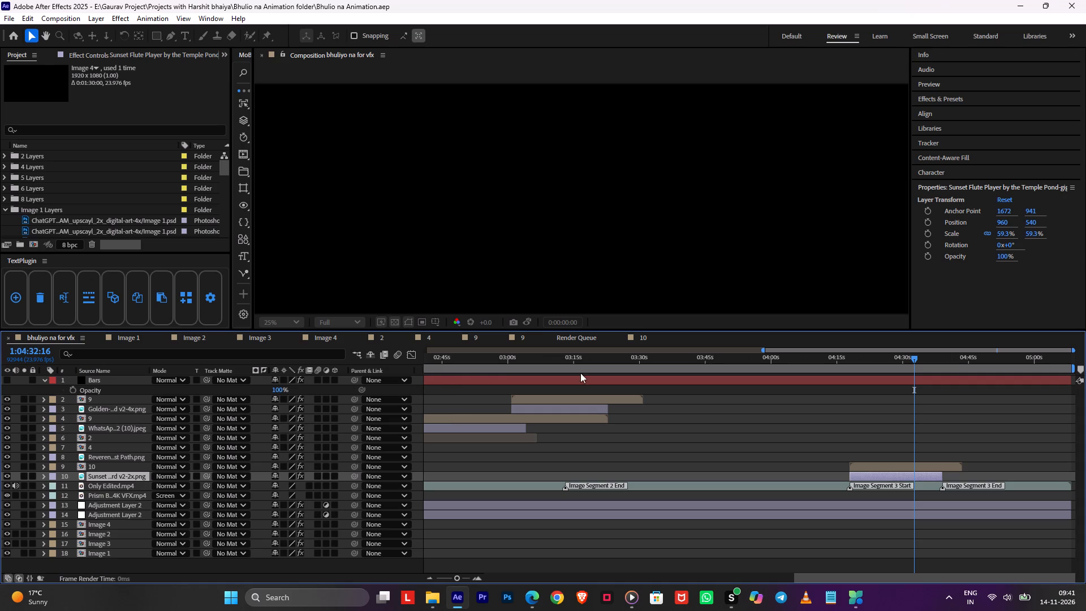
left_click(877, 362)
left_click_drag(877, 362, 429, 364)
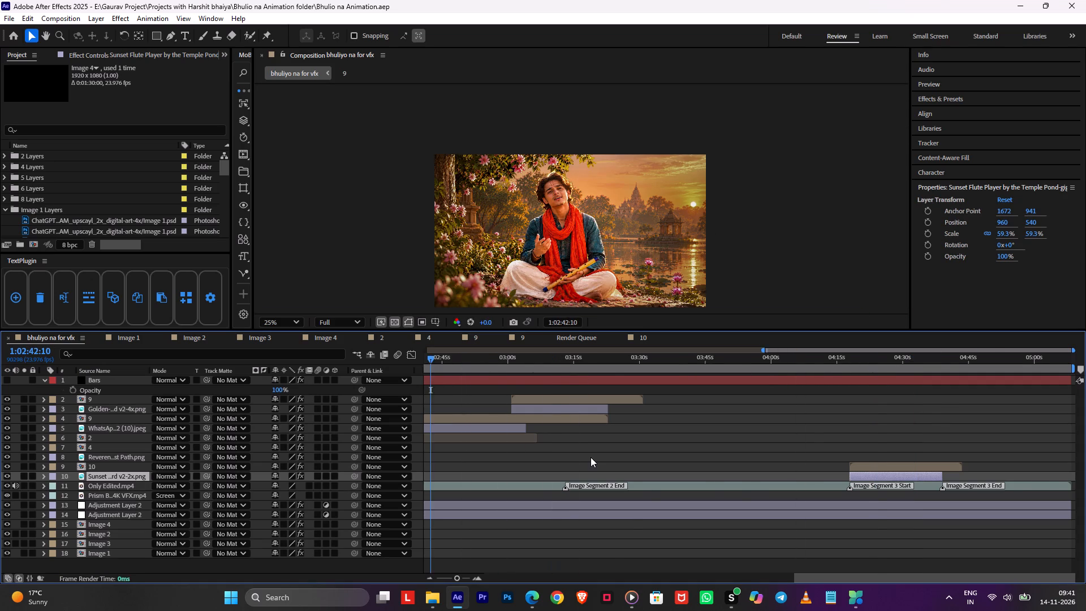
scroll(591, 457, "down", 7, "alt")
left_click(680, 367)
left_click_drag(678, 366, 642, 369)
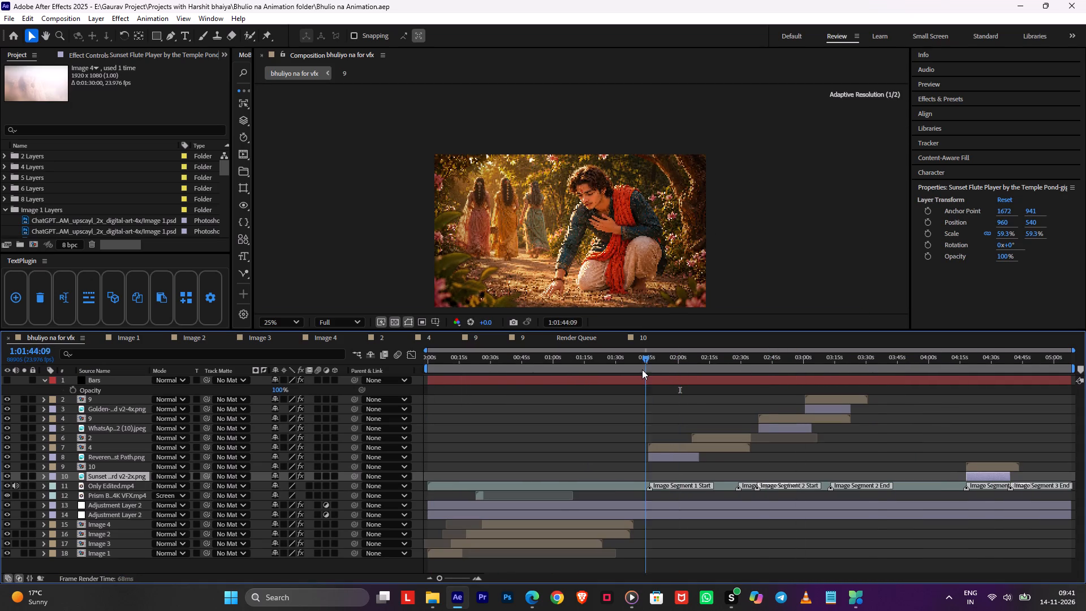
left_click_drag(642, 369, 471, 408)
scroll(663, 410, "up", 1, "alt")
left_click(639, 369)
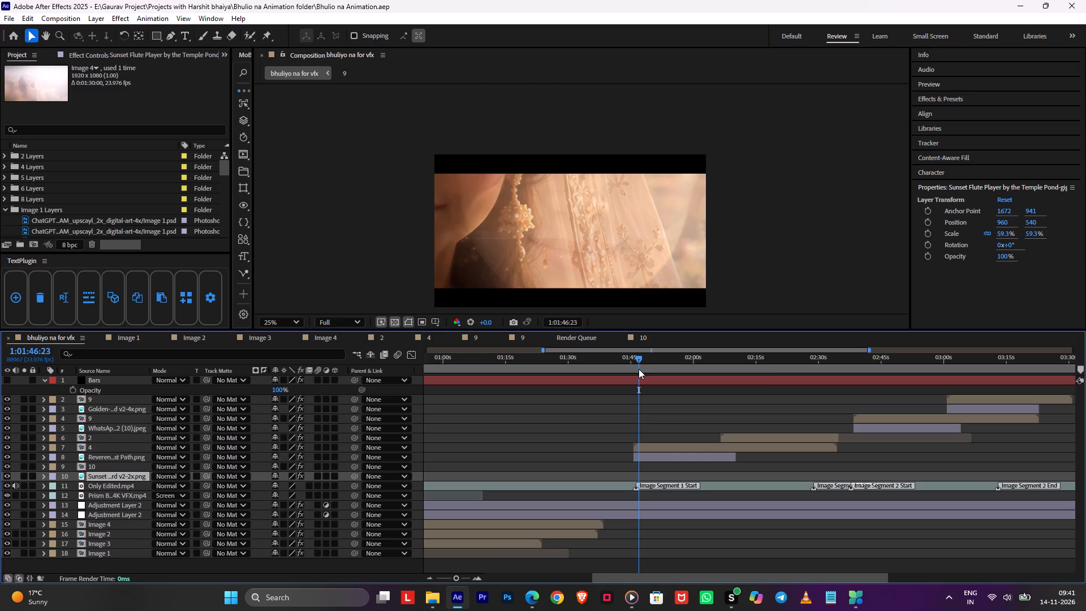
left_click(778, 372)
left_click_drag(841, 368, 266, 380)
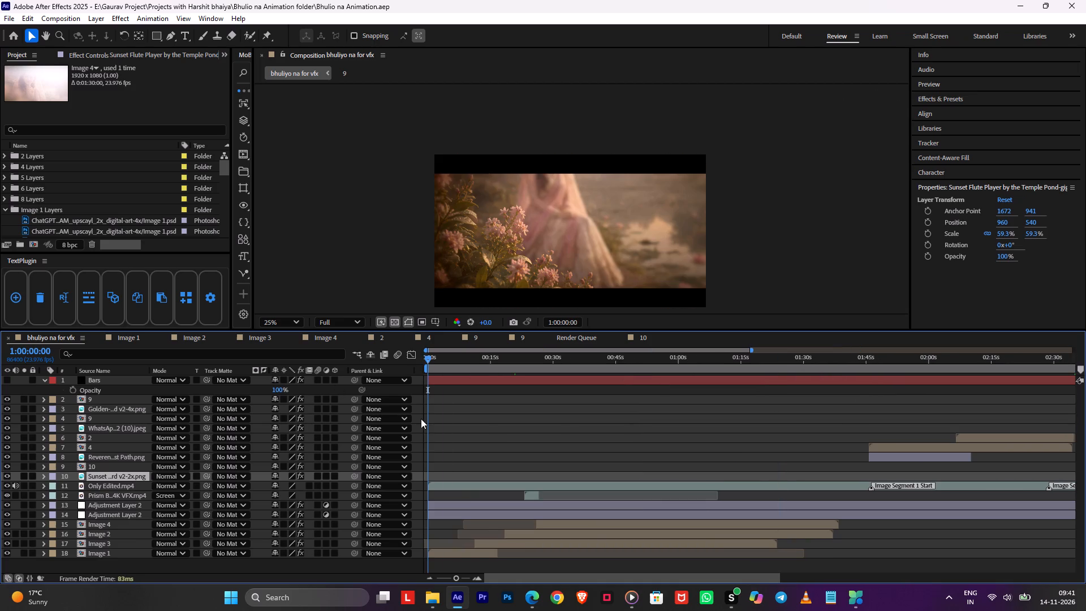
Copy the Optics, Blur, Dark Rays, Rays and Flares adjustment layers from the Image 1 composition.
double_click(461, 557)
left_click(490, 408)
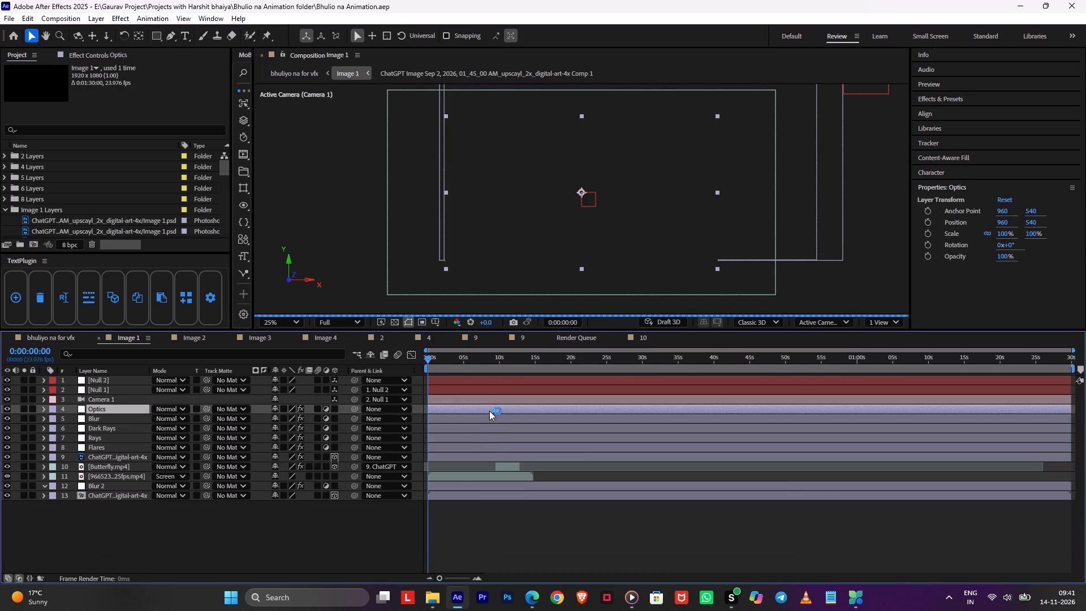
left_click(480, 444, "shift")
left_click(477, 454, "shift")
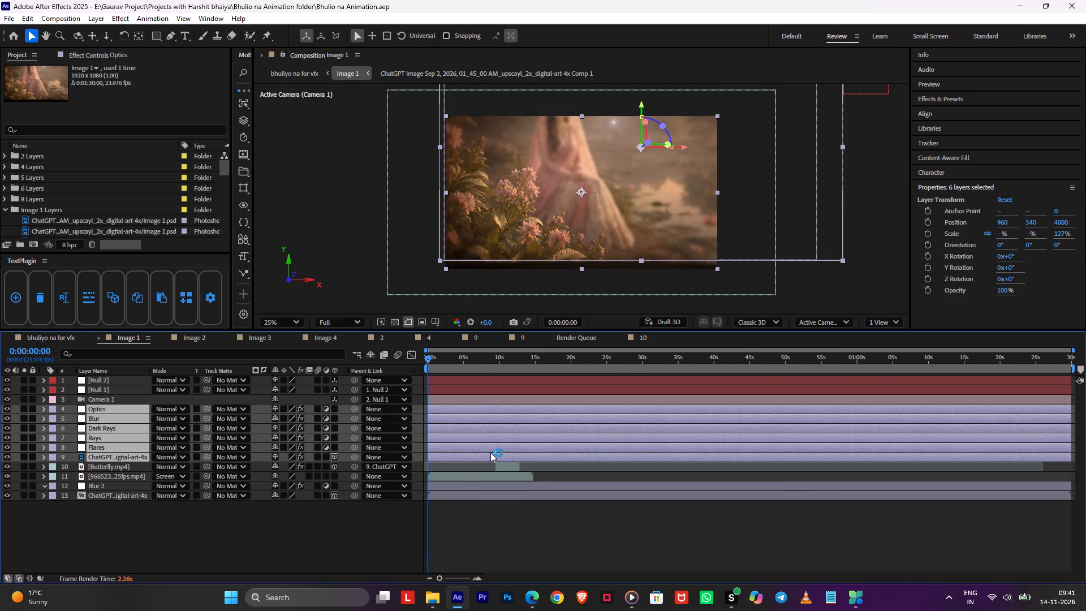
left_click(490, 453, "ctrl")
key("ctrl+c")
Paste the copied adjustment layers above the image layers in composition 4, nested in bhuliyo na for vfx.
key("Tab")
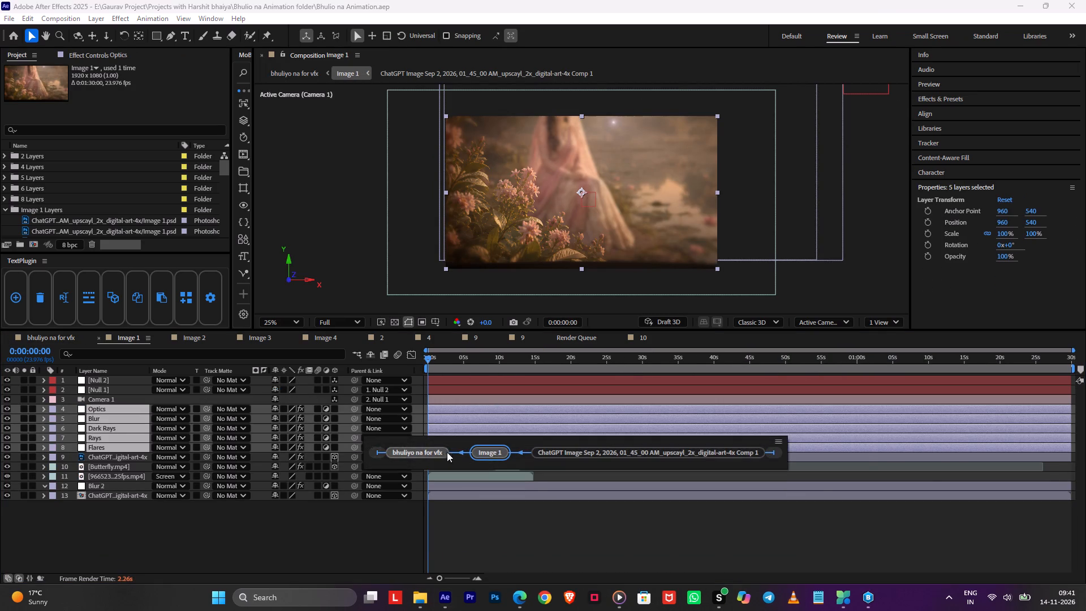
left_click(443, 452)
left_click(895, 368)
double_click(909, 449)
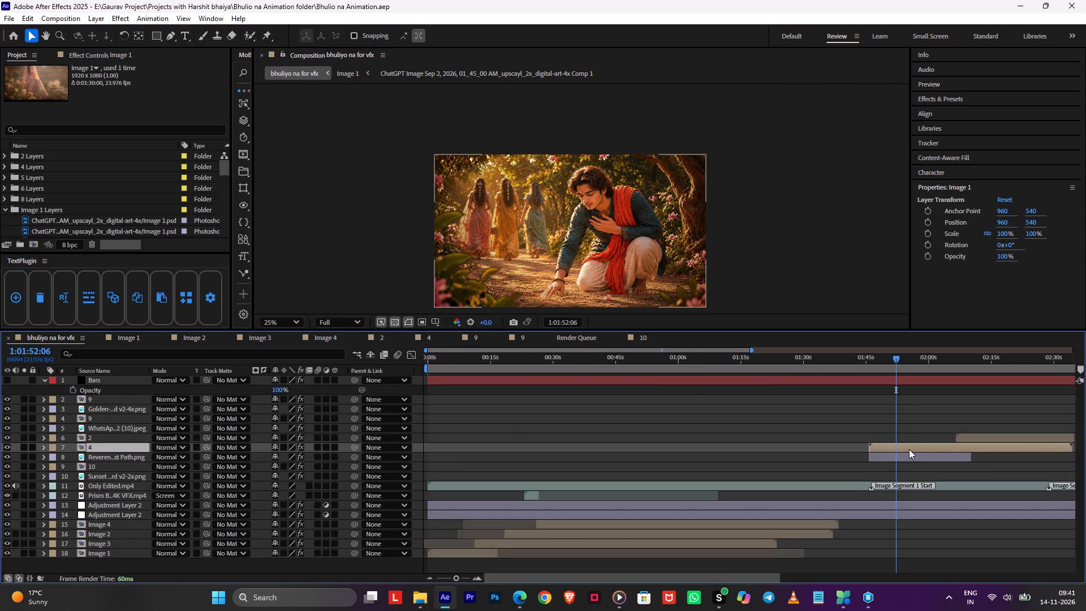
left_click(394, 473)
key("u")
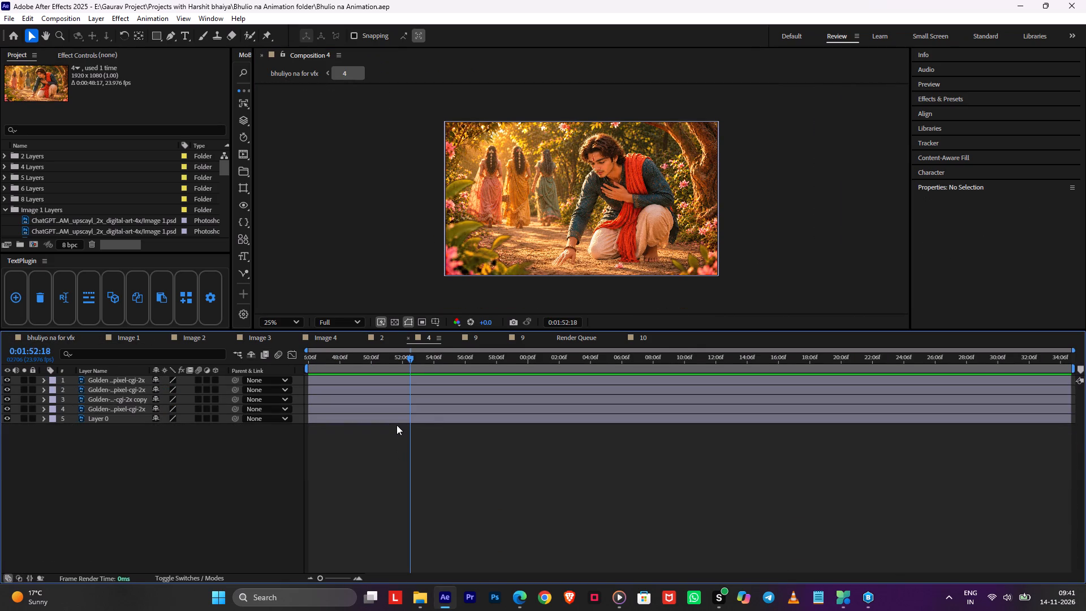
left_click(397, 425)
key("ctrl+v")
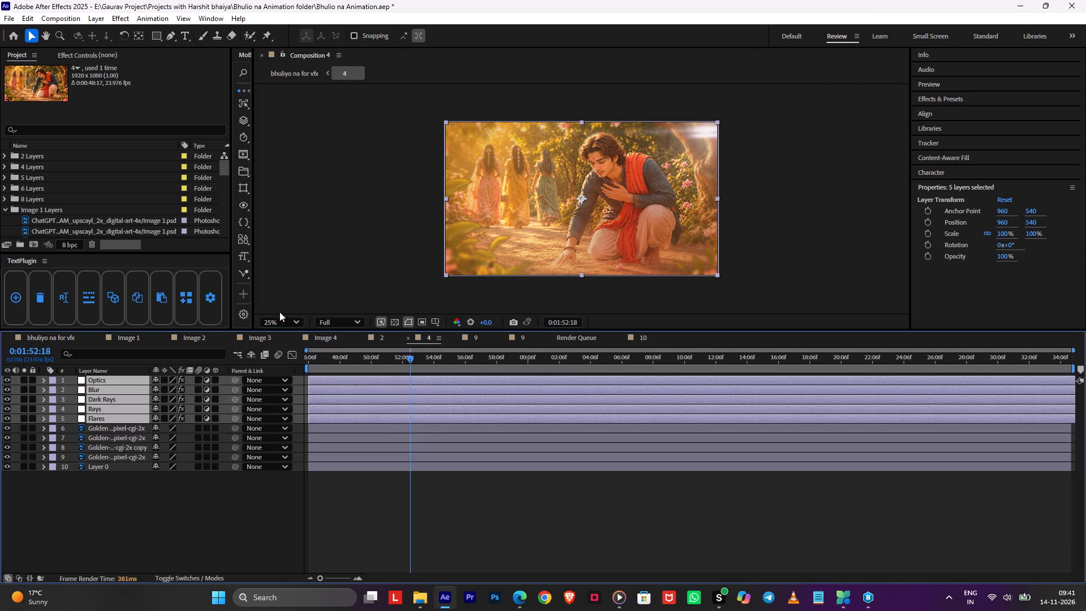
Set the preview resolution of composition 4 to Quarter.
left_click(343, 327)
left_click(350, 397)
left_click(476, 520)
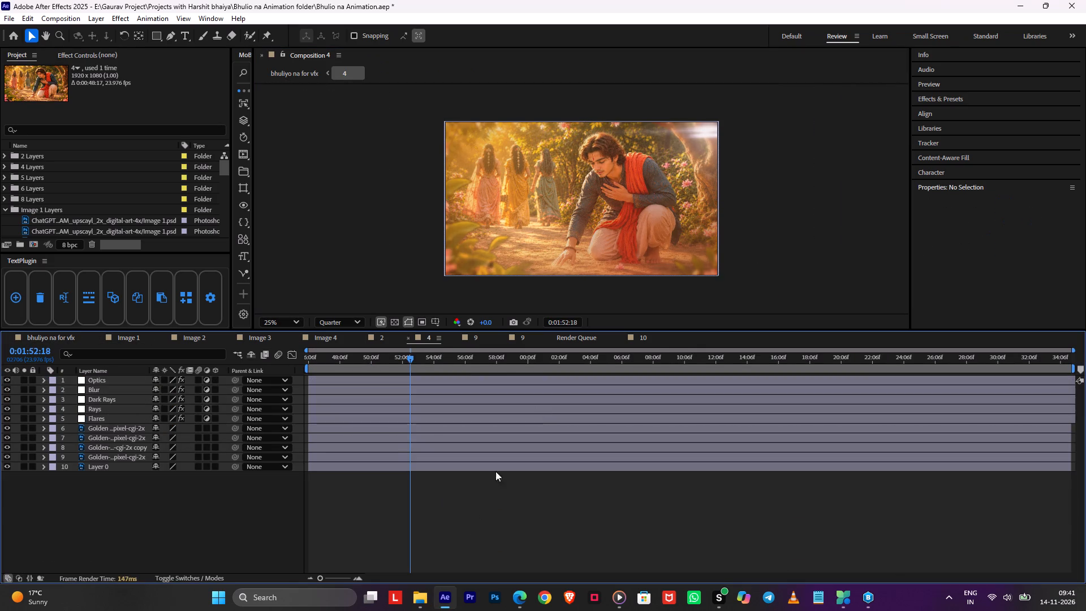
scroll(678, 247, "up", 1)
scroll(678, 247, "down", 1)
middle_click_drag(667, 248, 609, 251)
Return to bhuliyo na for vfx, open nested composition 2, and paste the copied adjustment layers above its image layers.
key("Tab")
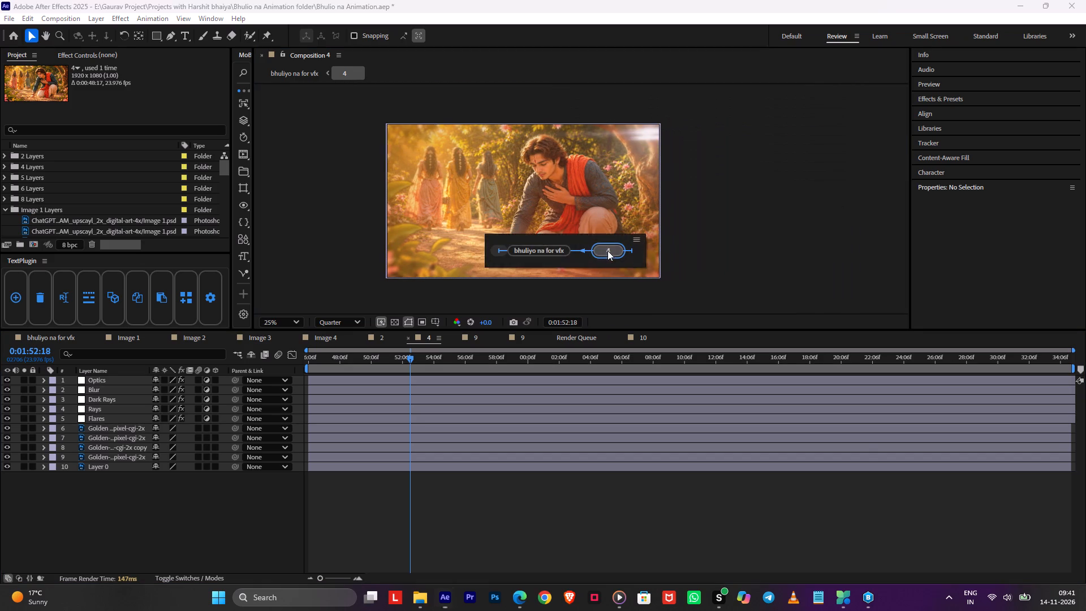
left_click(555, 248)
left_click(1009, 368)
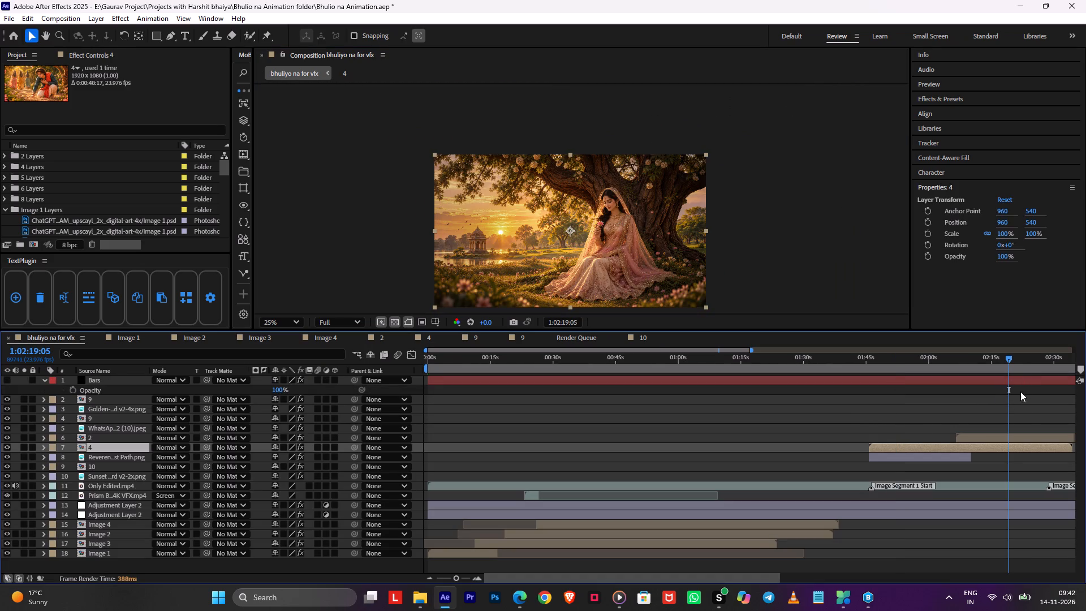
middle_click_drag(1012, 415, 791, 445)
left_click(791, 431)
left_click(781, 431)
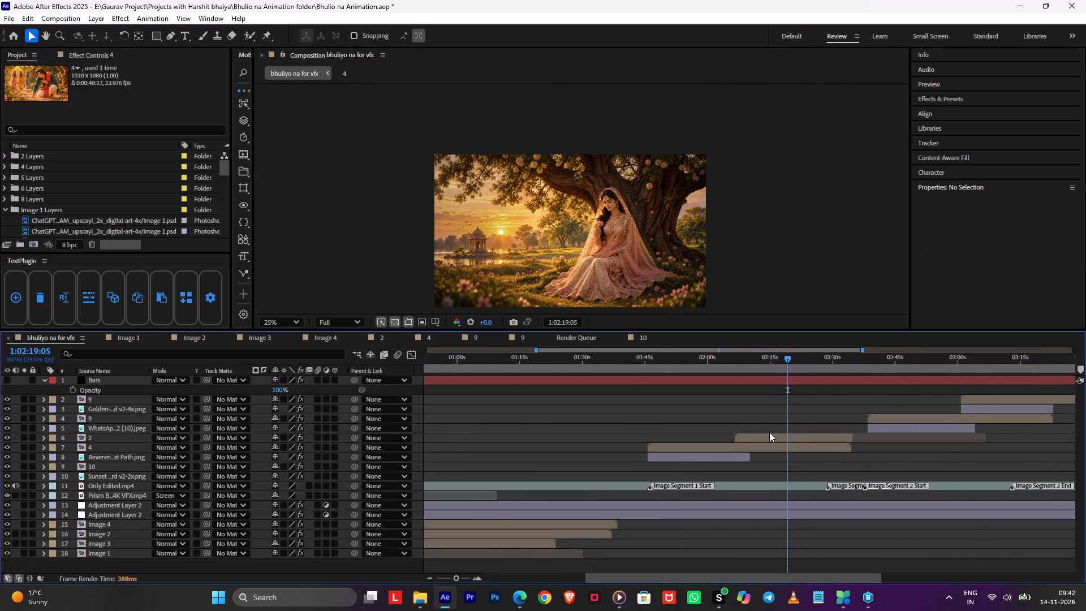
left_click(768, 432)
double_click(753, 434)
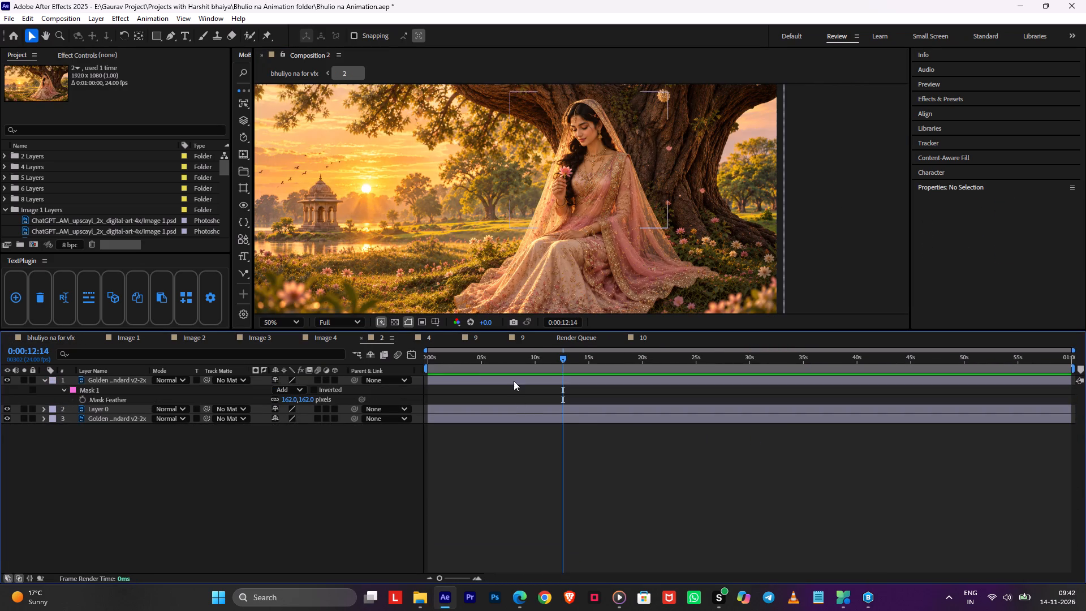
key("u")
left_click(524, 380)
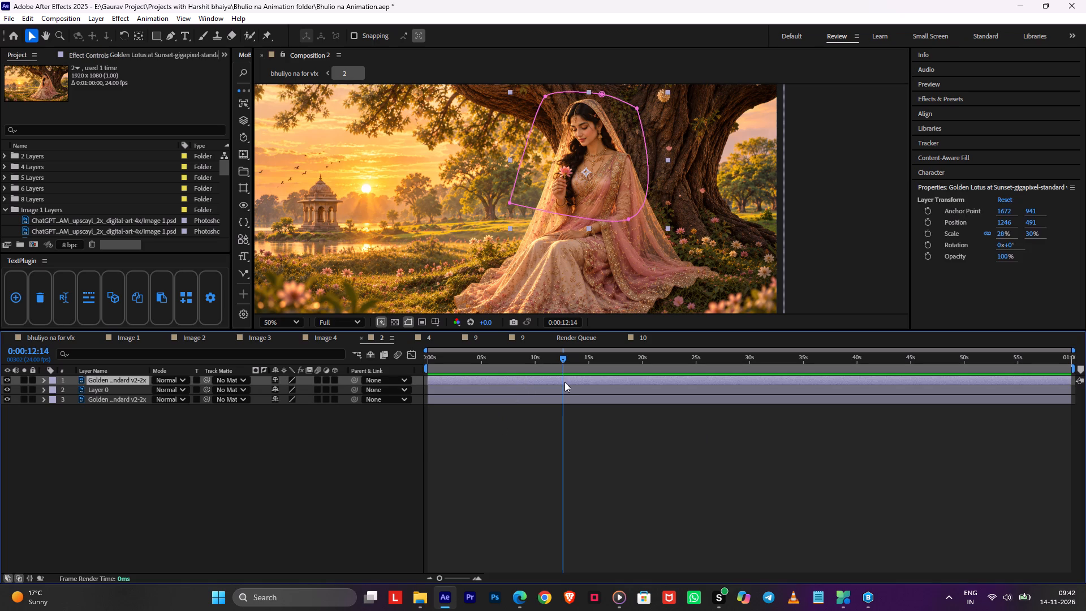
key("ctrl+v")
left_click(516, 493)
scroll(592, 222, "down", 1)
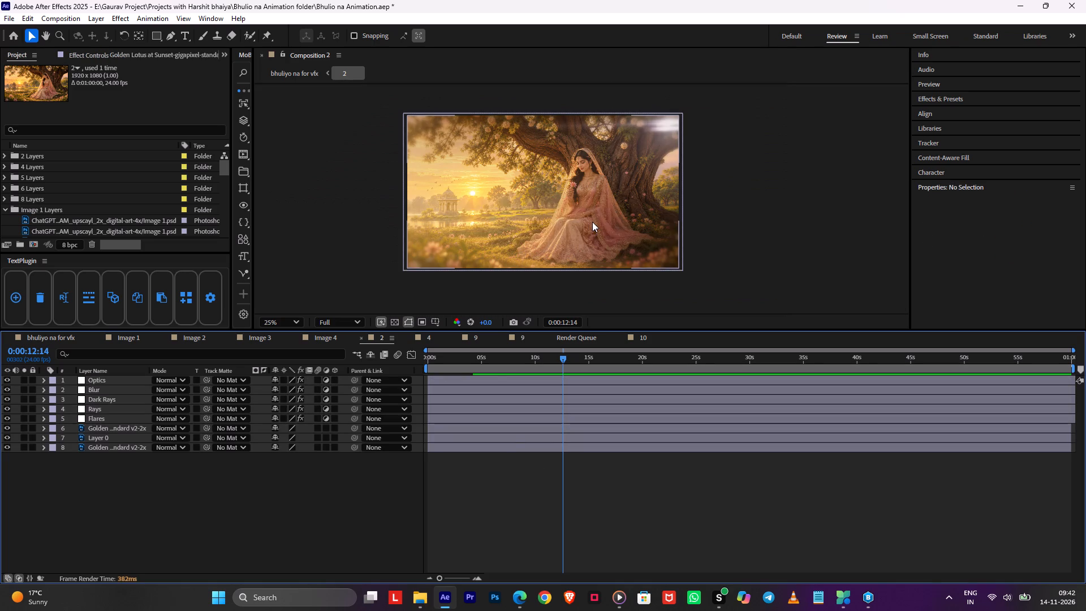
Paste the adjustment layers above the image layers in the composition 9 showing the seated man by the lake, and save the project.
key("Tab")
left_click(533, 217)
left_click(913, 371)
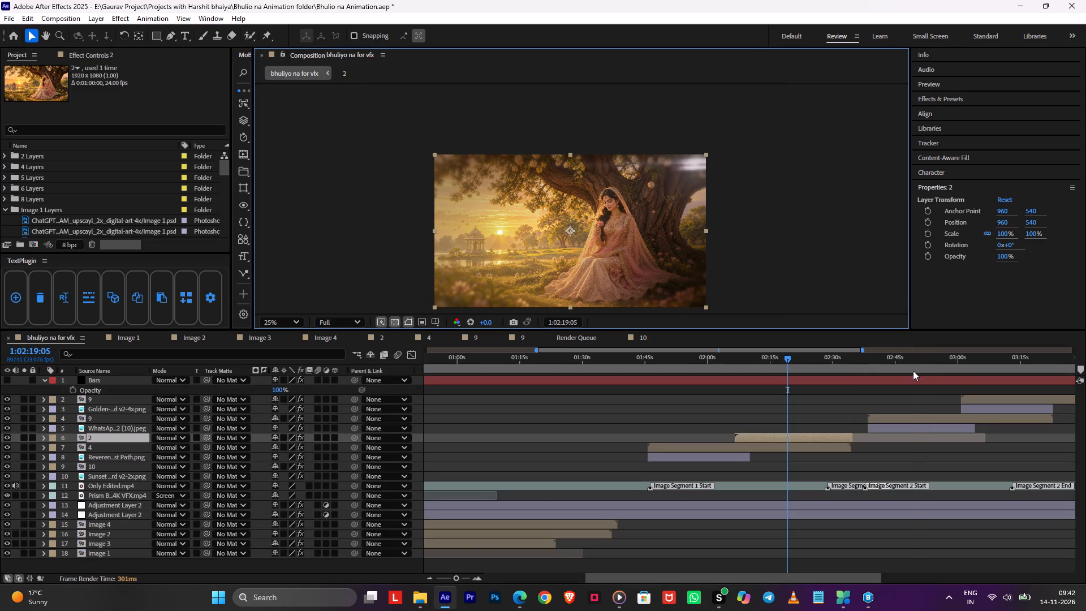
double_click(900, 416)
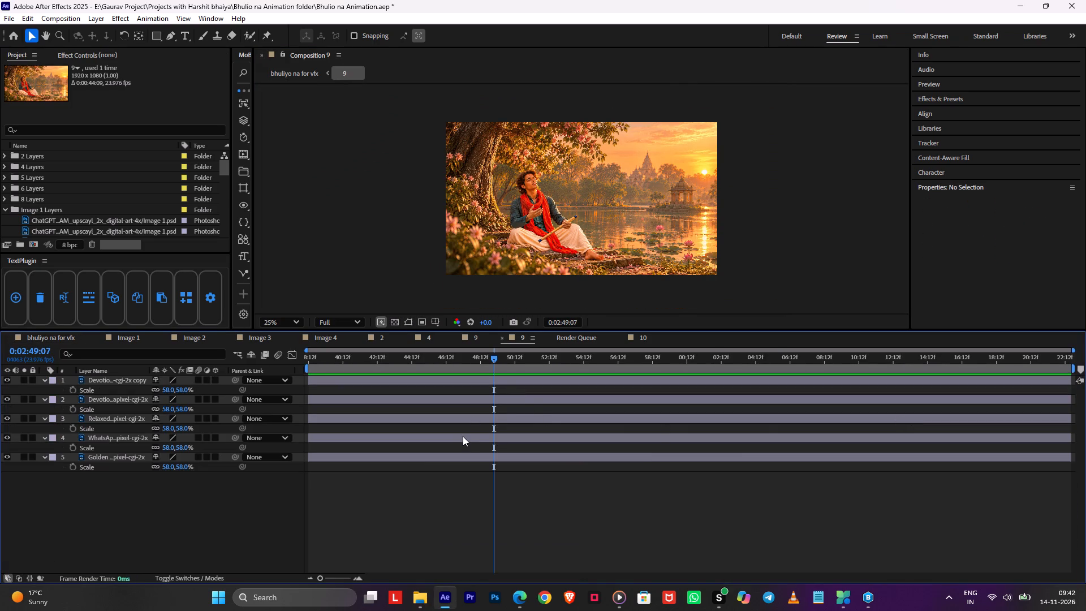
key("u")
left_click(463, 436)
left_click(462, 380)
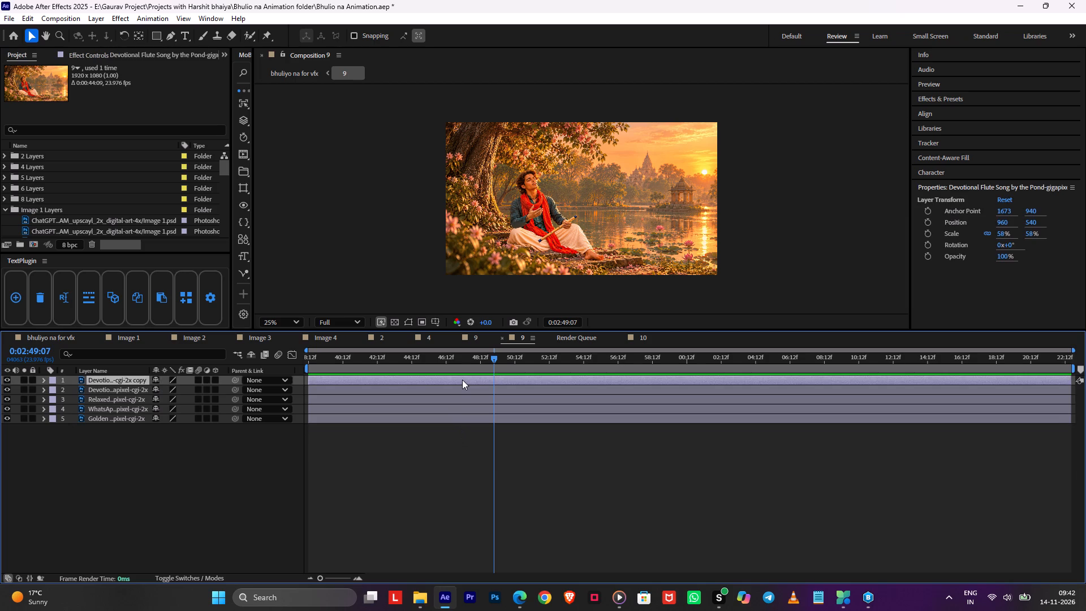
key("ctrl+v")
left_click(443, 504)
key("Tab")
left_click(369, 498)
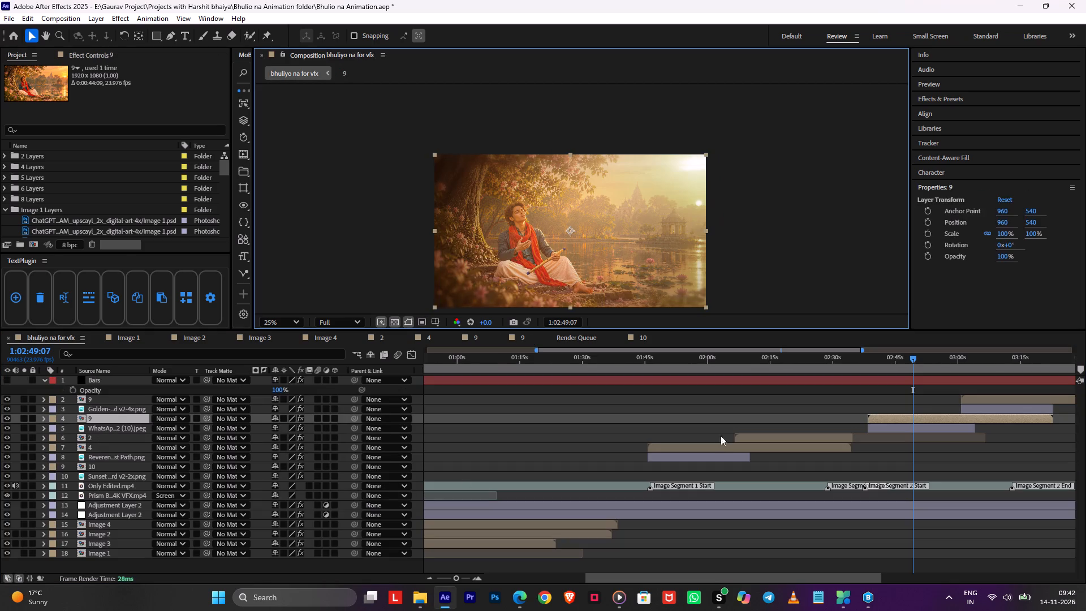
key("ctrl+s")
Paste the adjustment layers above the image layers in the other composition 9, showing the couple around 1:03:08, and save the project.
left_click(993, 360)
middle_click_drag(1003, 395, 639, 414)
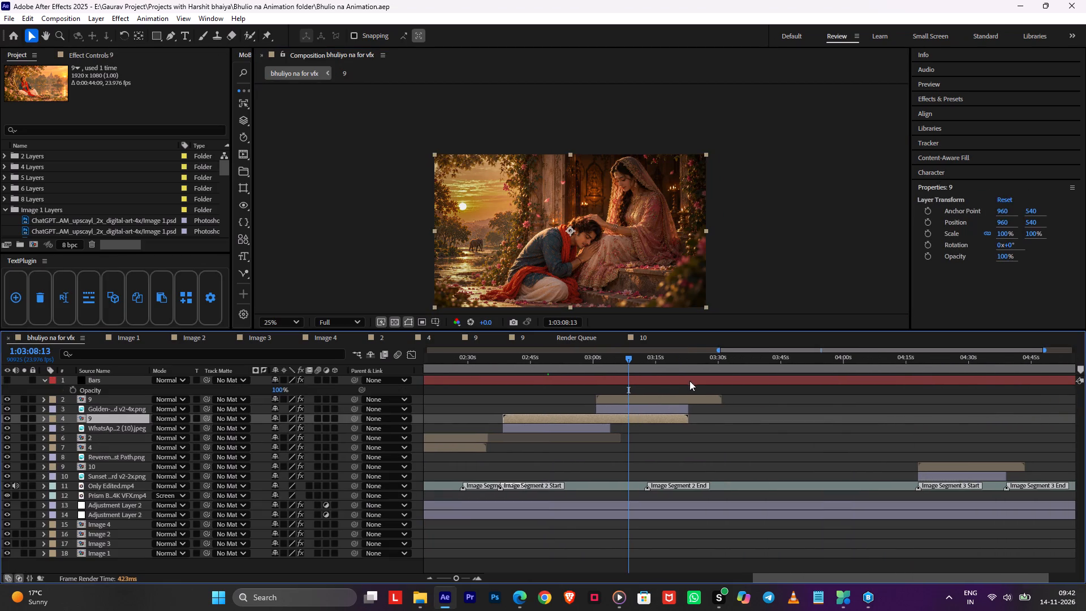
double_click(674, 398)
left_click(523, 426)
key("u")
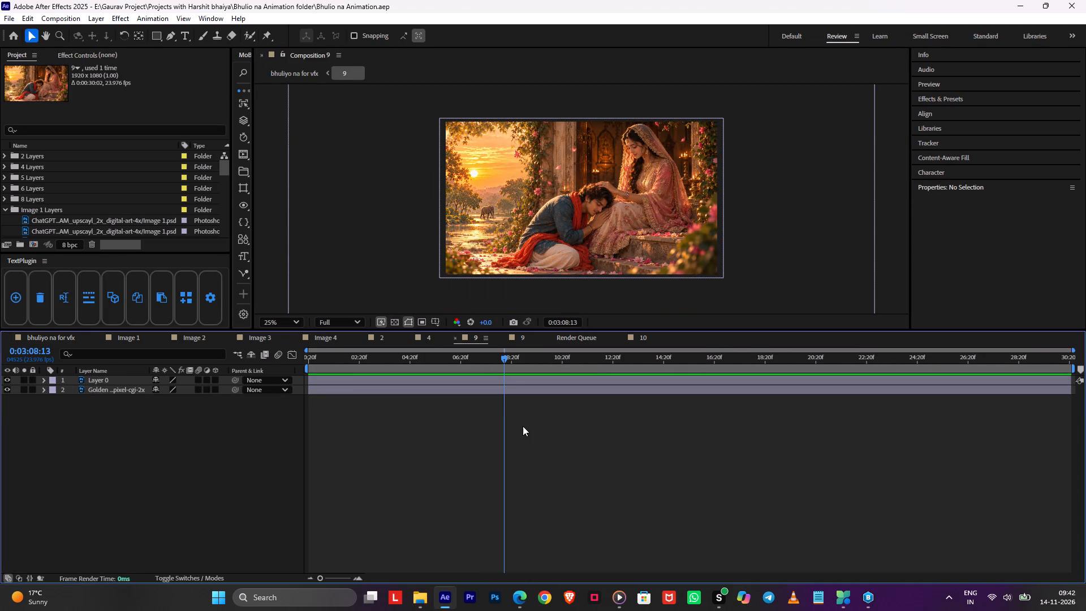
left_click(521, 384)
key("ctrl+v")
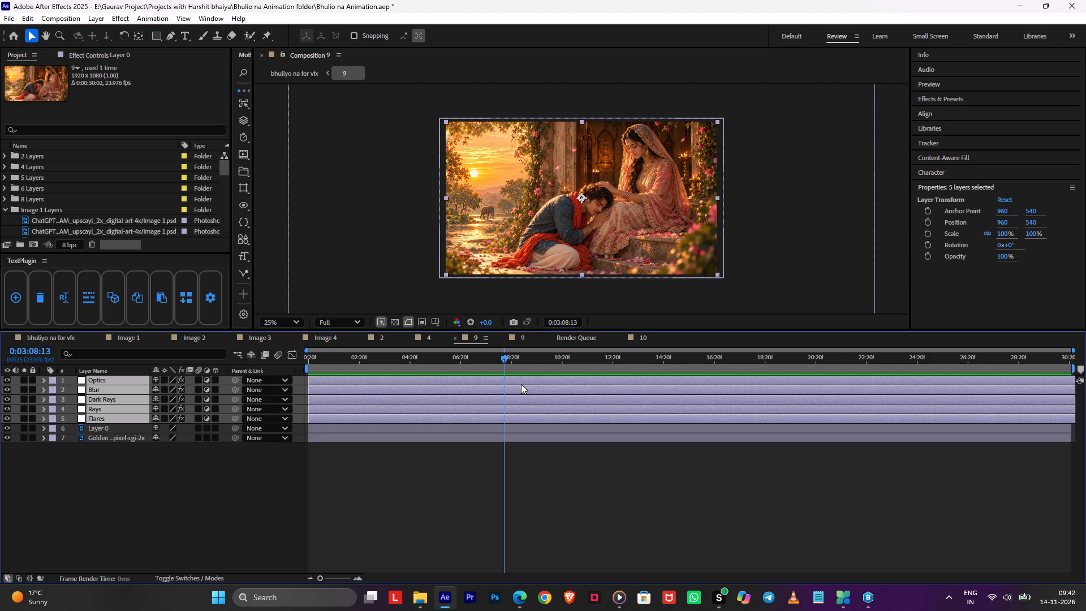
left_click(561, 478)
key("Tab")
left_click(459, 474)
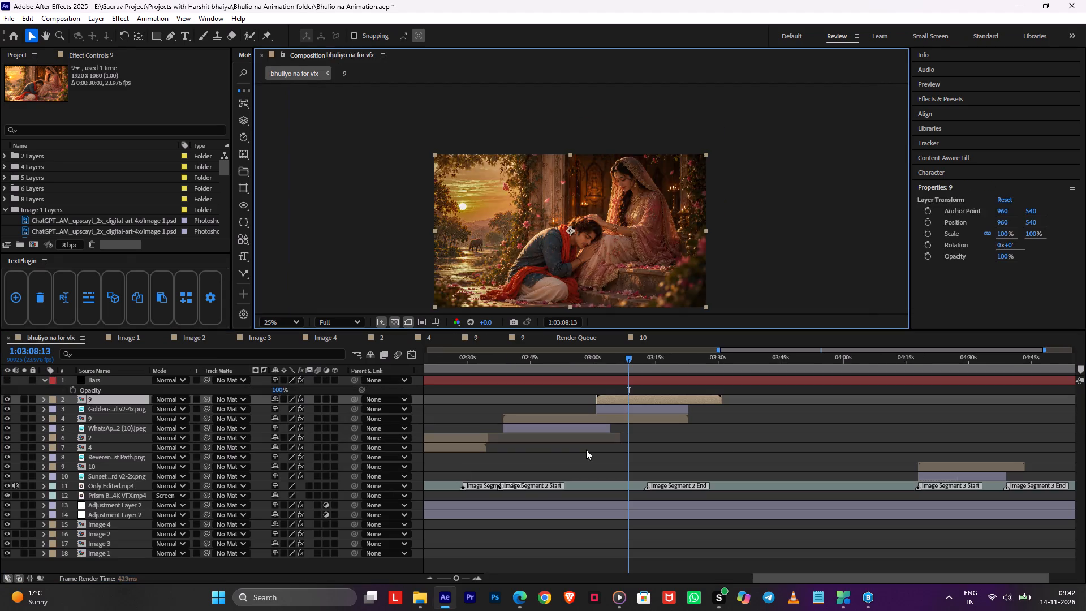
key("ctrl+s")
Paste the adjustment layers above the image layers in composition 10, near Image Segment 3, and save the project.
left_click(947, 365)
triple_click(952, 469)
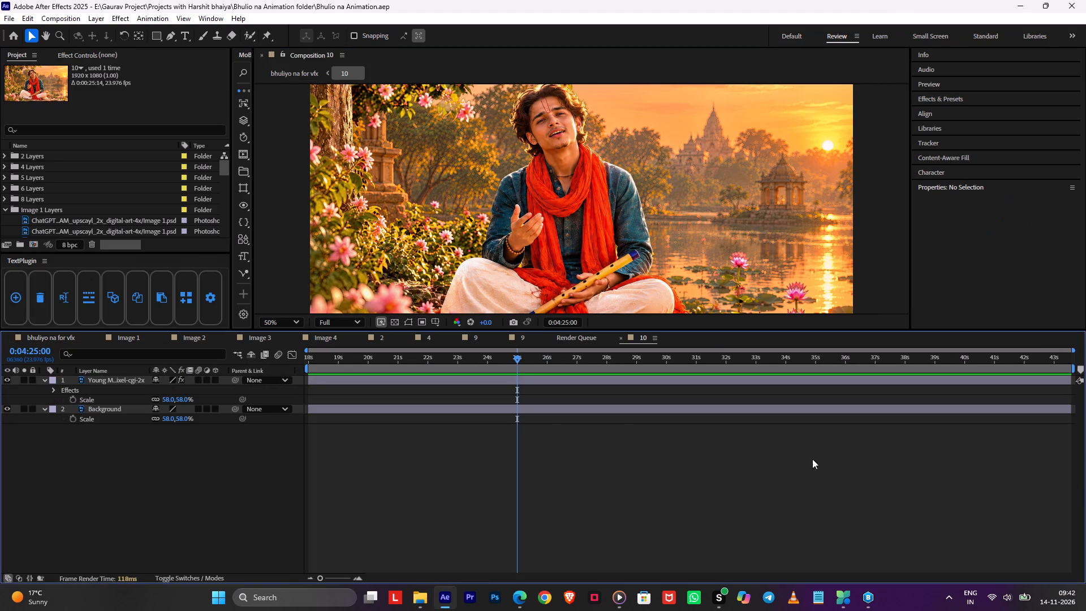
left_click(551, 421)
key("u")
key("ctrl+v")
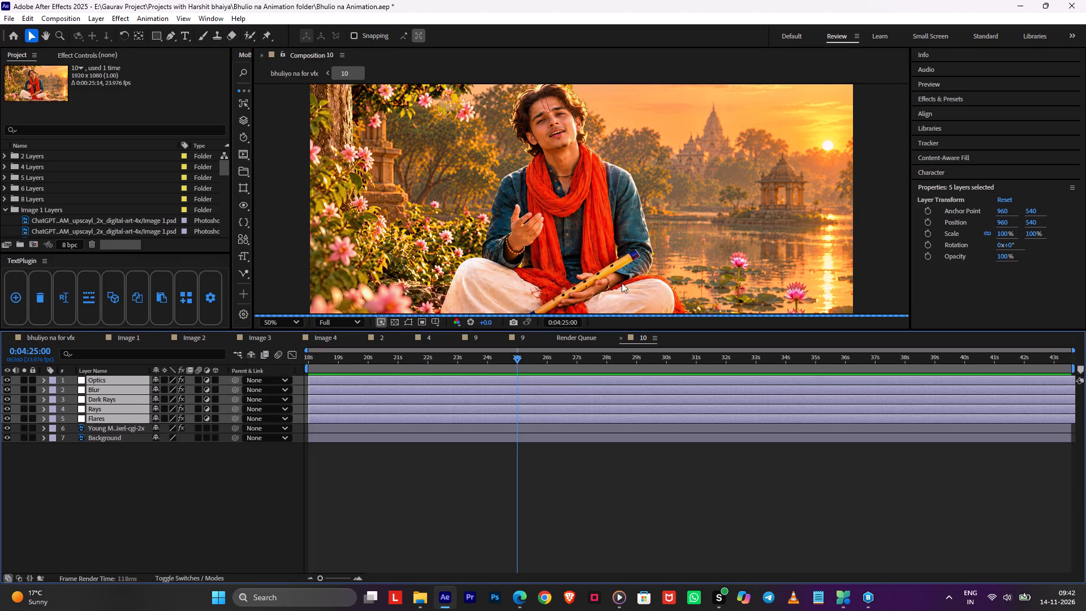
scroll(726, 188, "down", 1)
key("Tab")
left_click(675, 185)
key("ctrl+s")
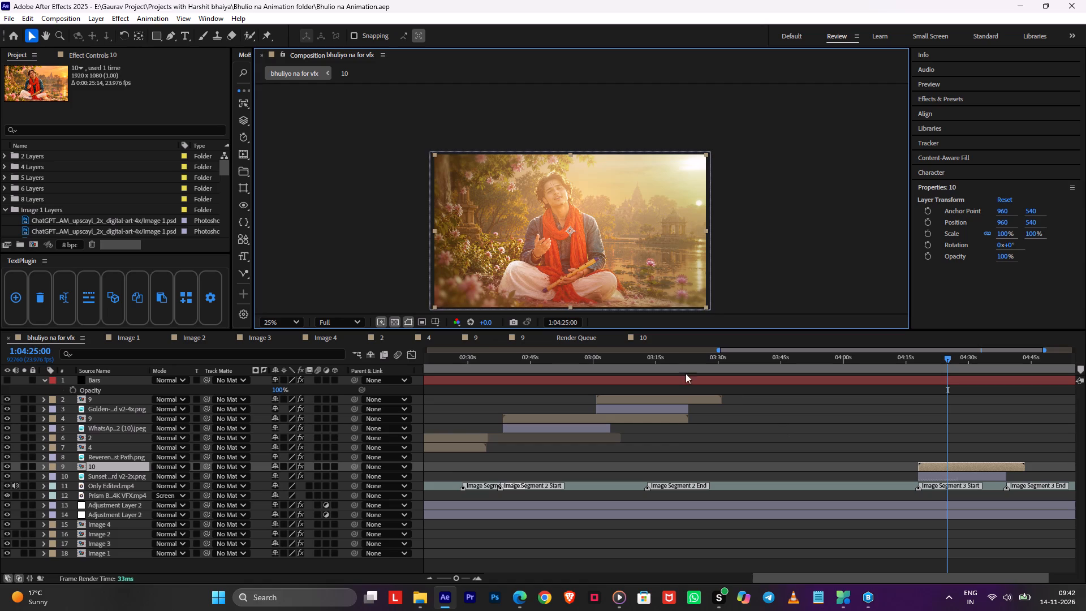
Go back to composition 4 at Image Segment 1 and give its five adjustment layers the Cyan label colour.
left_click(674, 359)
left_click_drag(661, 362, 701, 417)
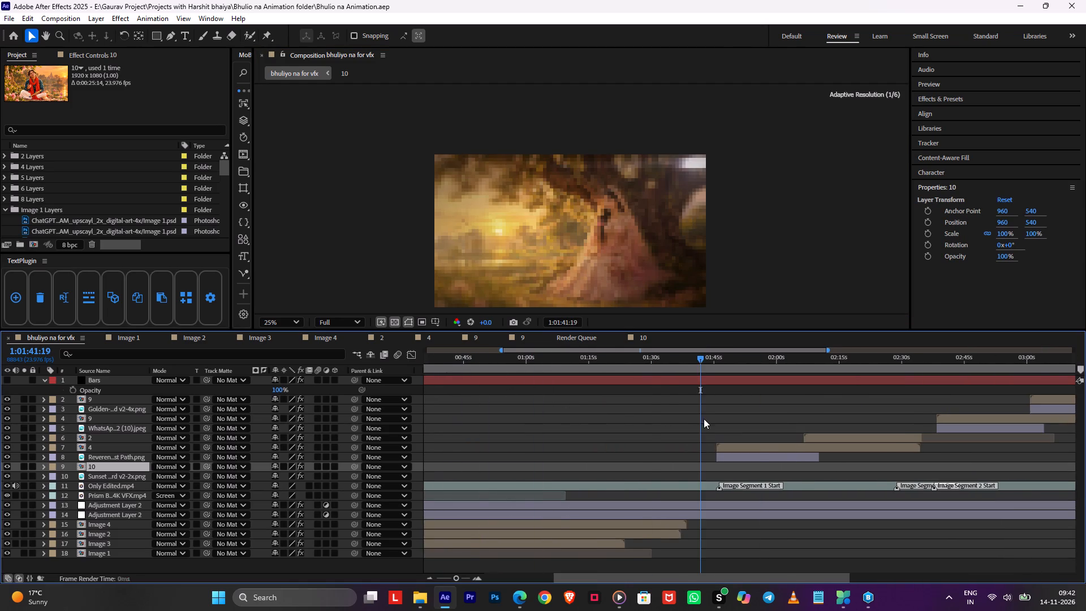
scroll(704, 419, "down", 4, "alt")
left_click(713, 416)
scroll(644, 410, "up", 1, "alt")
left_click_drag(645, 358, 653, 359)
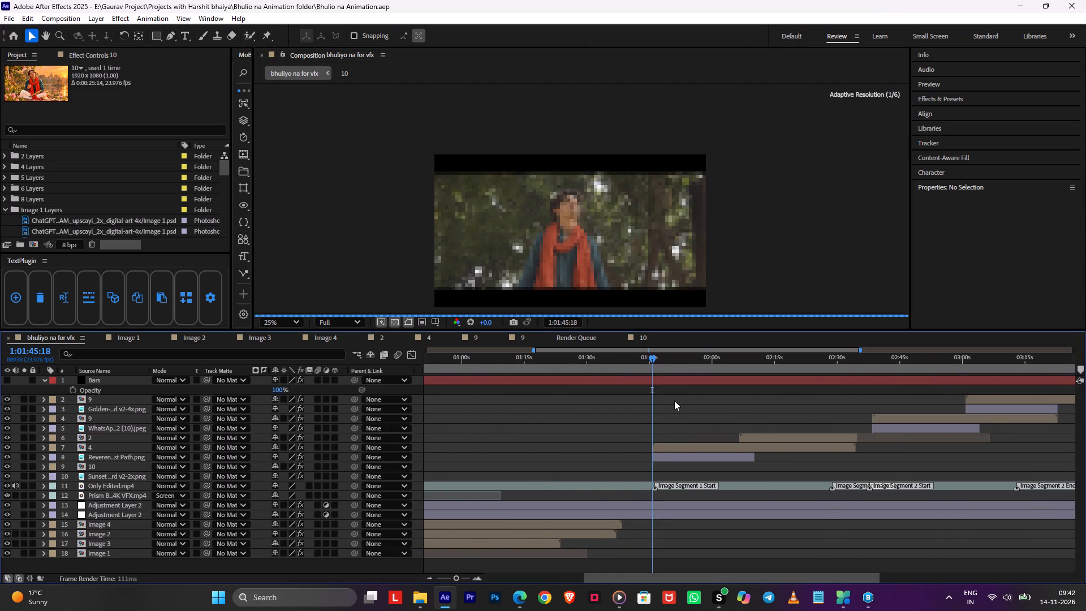
triple_click(674, 449)
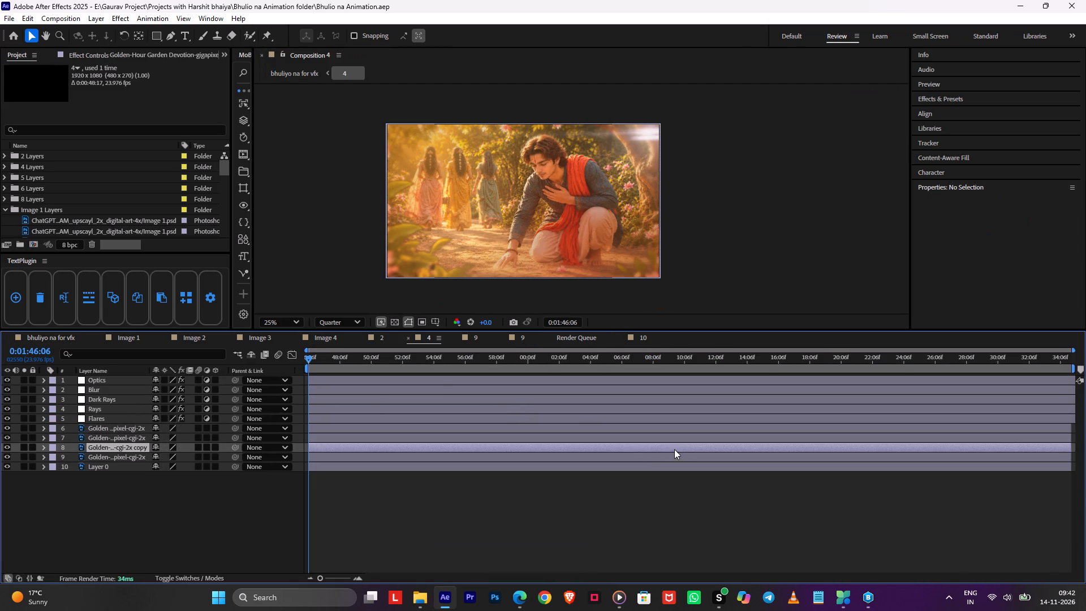
left_click(439, 382)
left_click(386, 417, "shift")
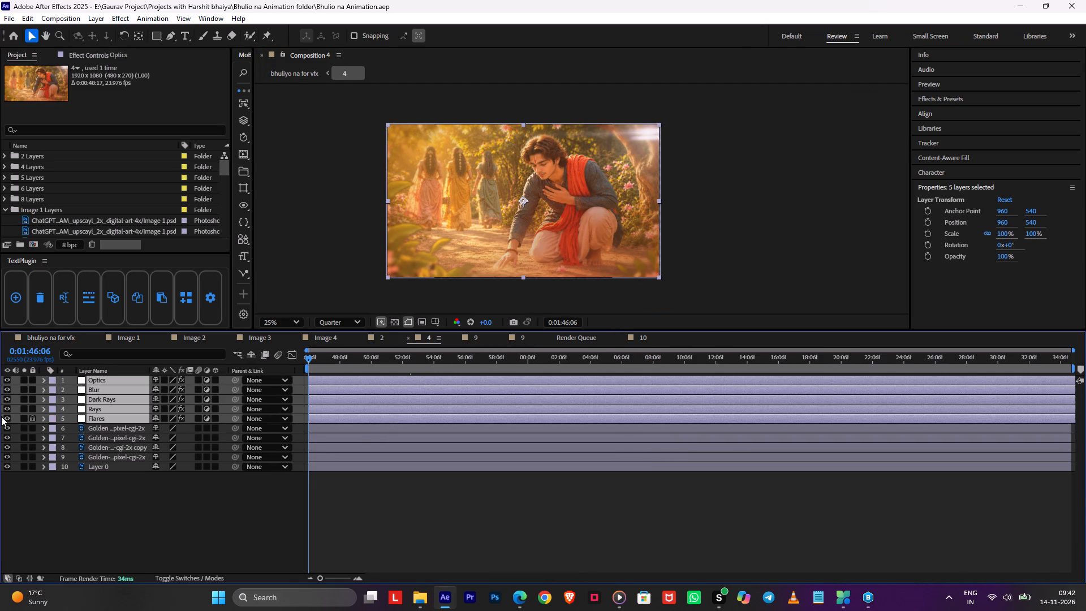
left_click(51, 421)
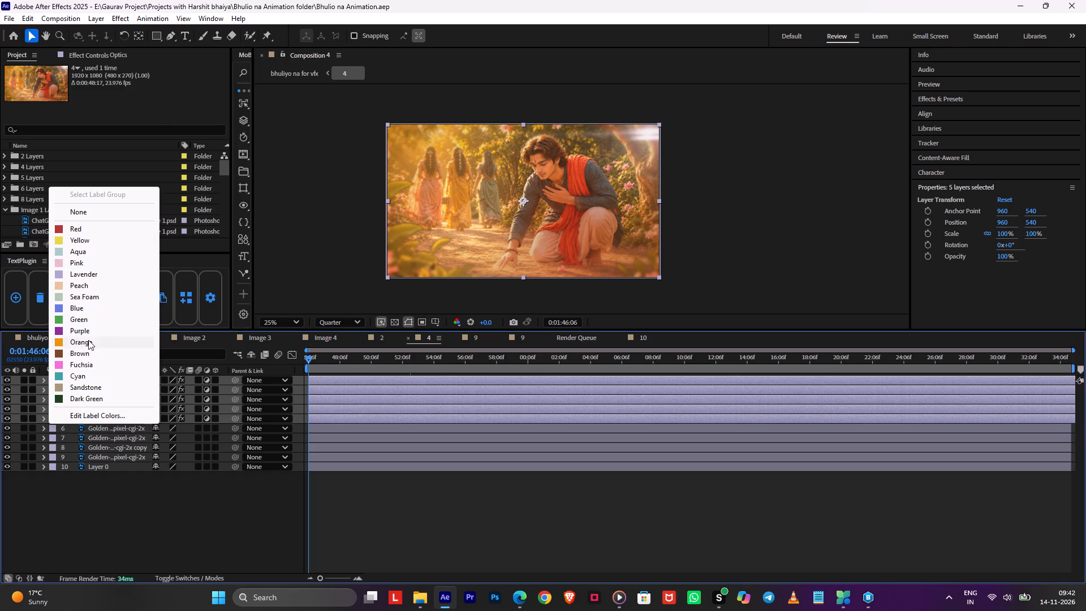
left_click(88, 375)
left_click(426, 520)
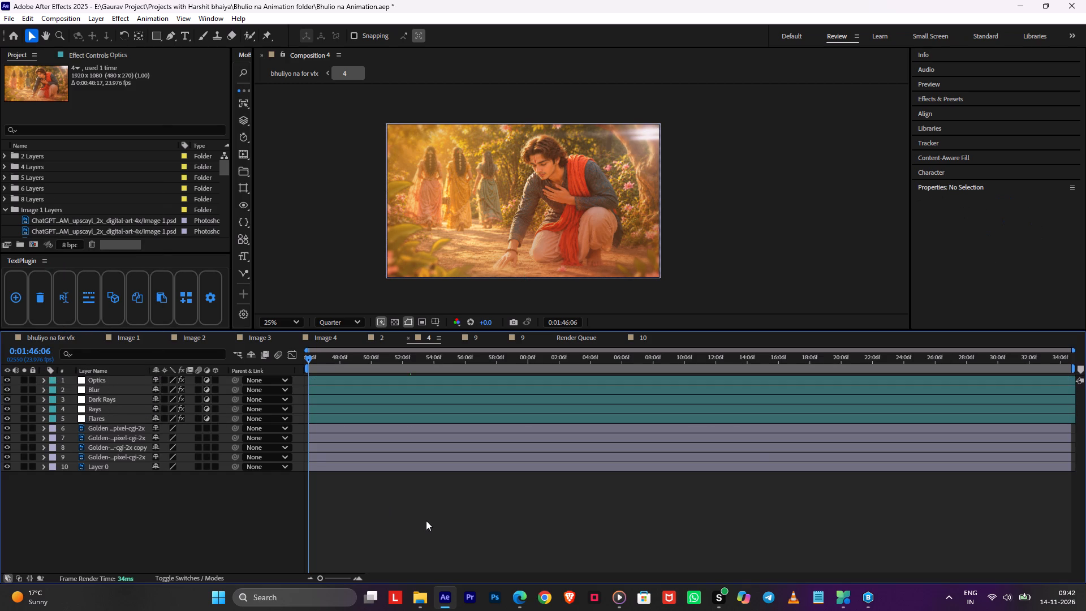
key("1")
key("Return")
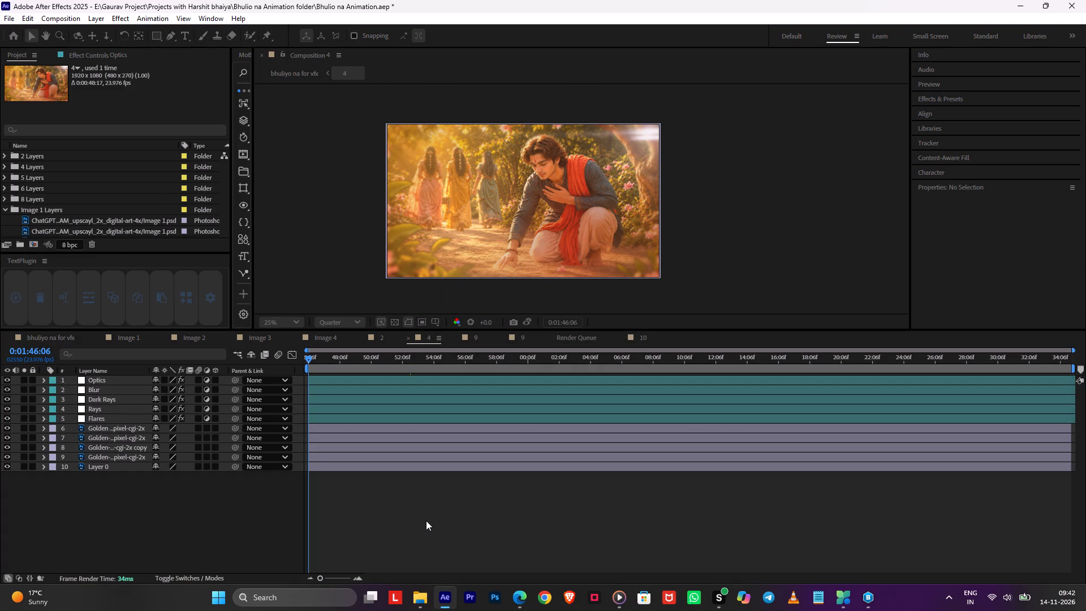
Examine the effect settings of the Optics, Blur and Rays adjustment layers in composition 4.
left_click(130, 383)
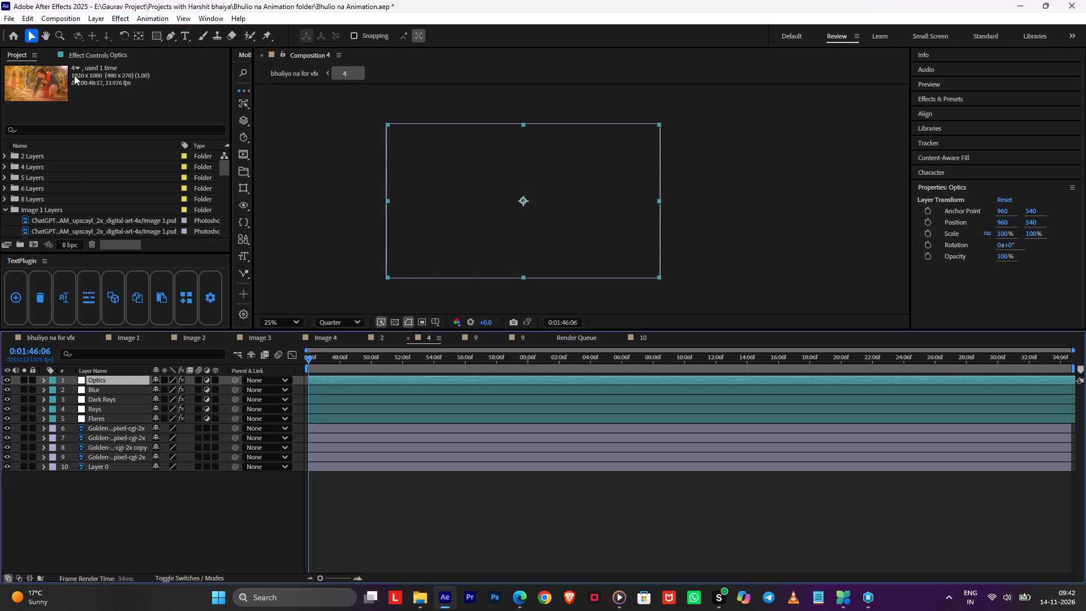
left_click(89, 46)
left_click(88, 51)
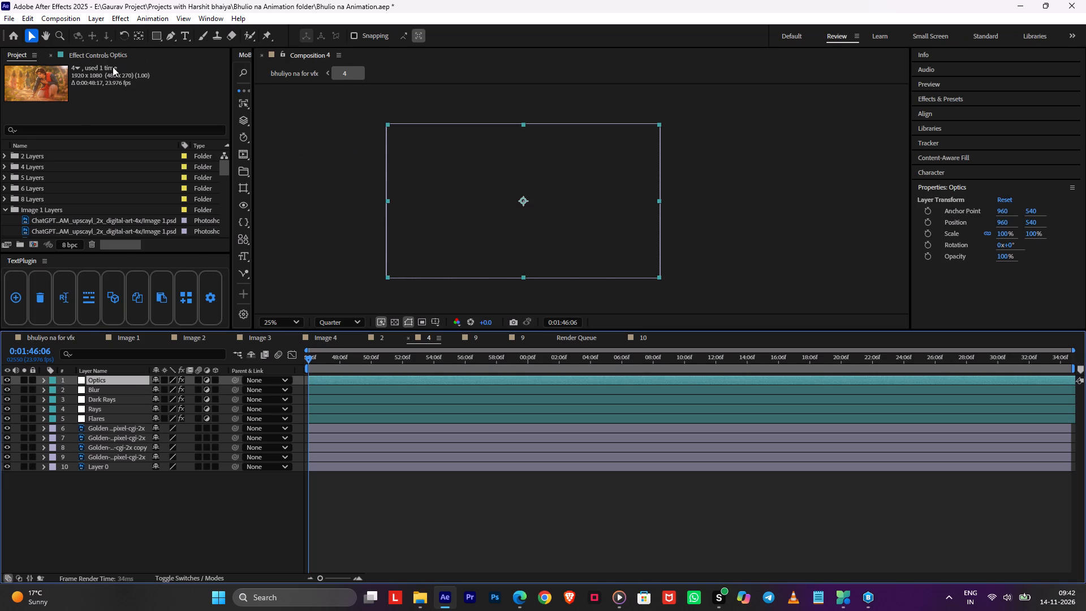
left_click(112, 53)
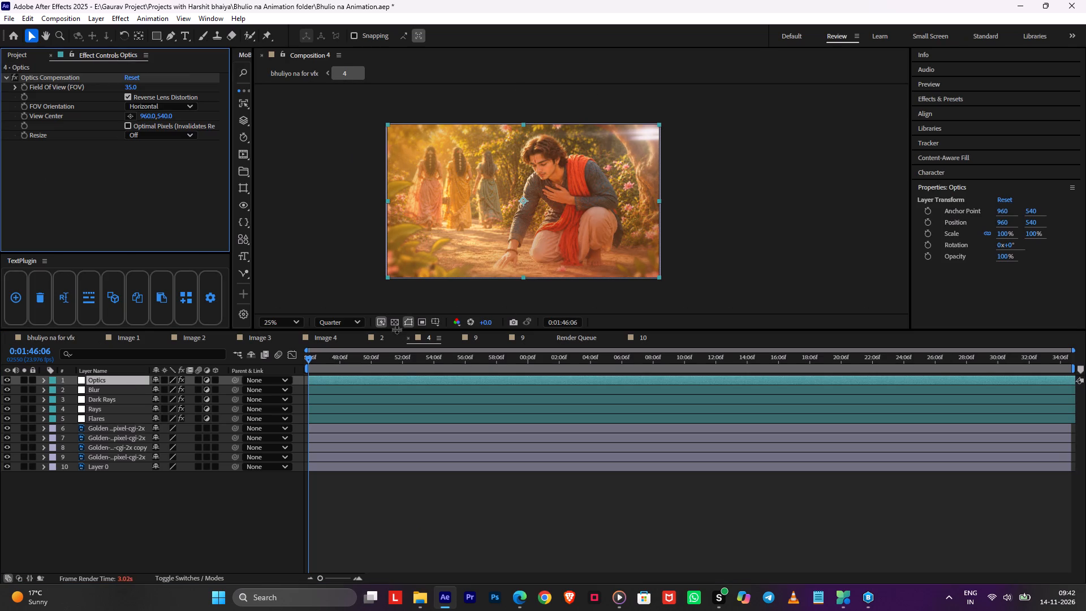
left_click(52, 80)
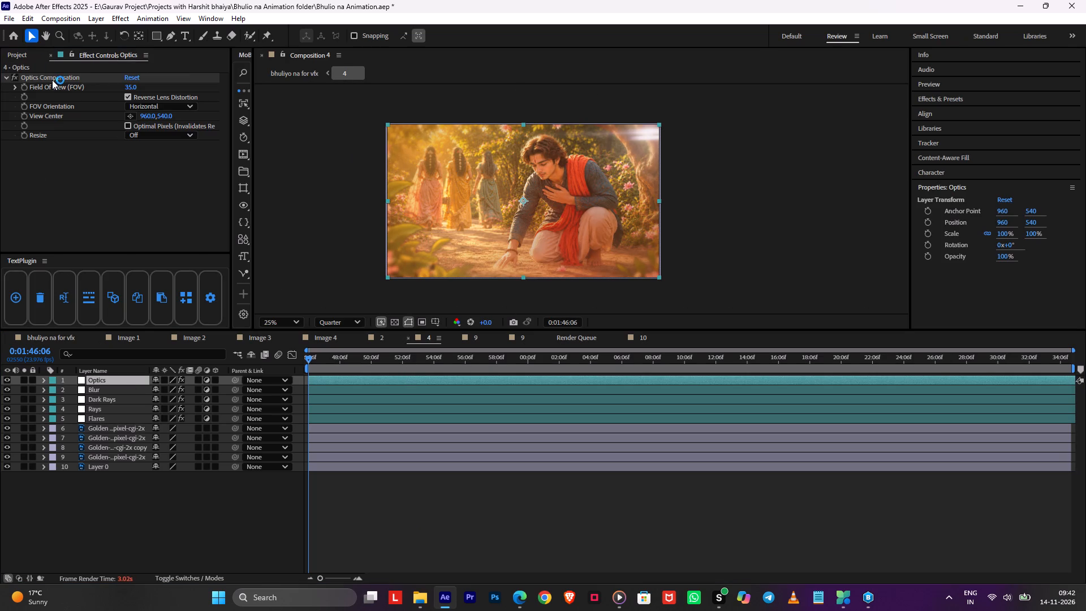
left_click(99, 390)
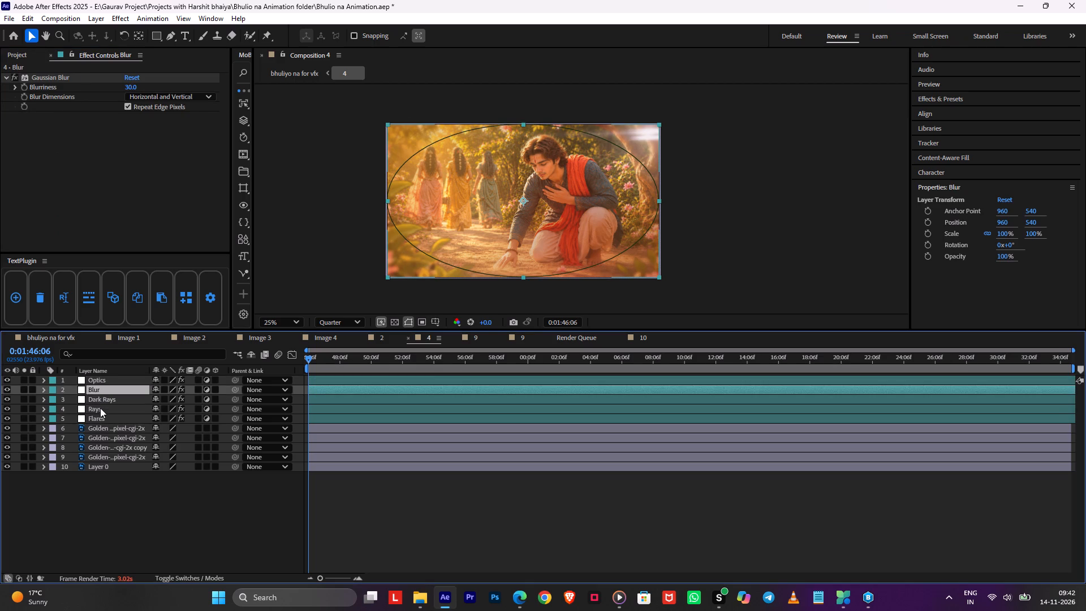
left_click(100, 408)
Reposition the Optical Flares center position of the Flares layer onto the kneeling man, at about 1328, 488.
left_click(100, 418)
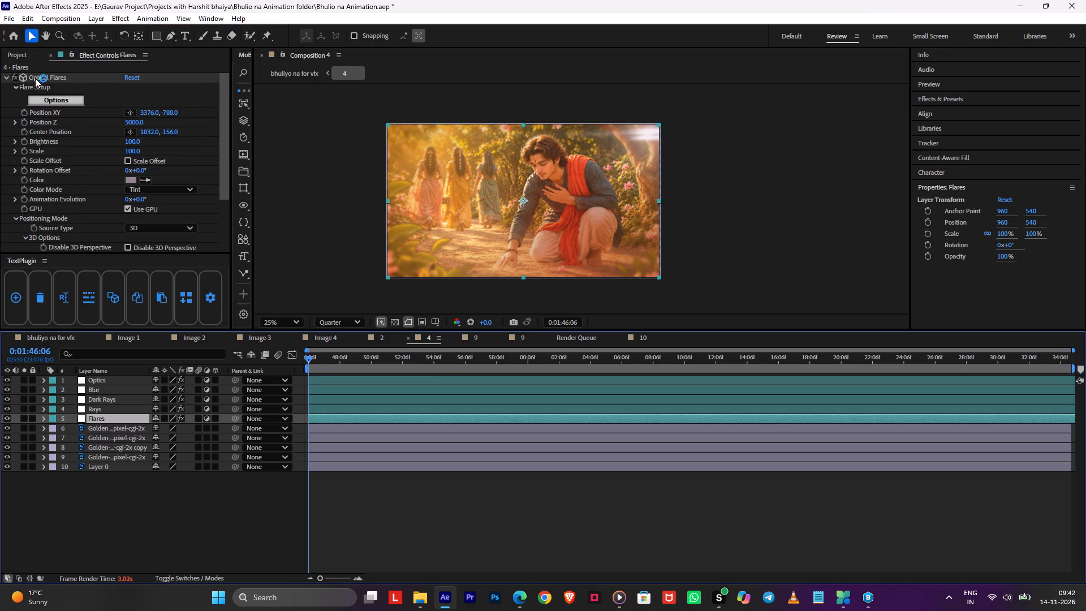
left_click(46, 76)
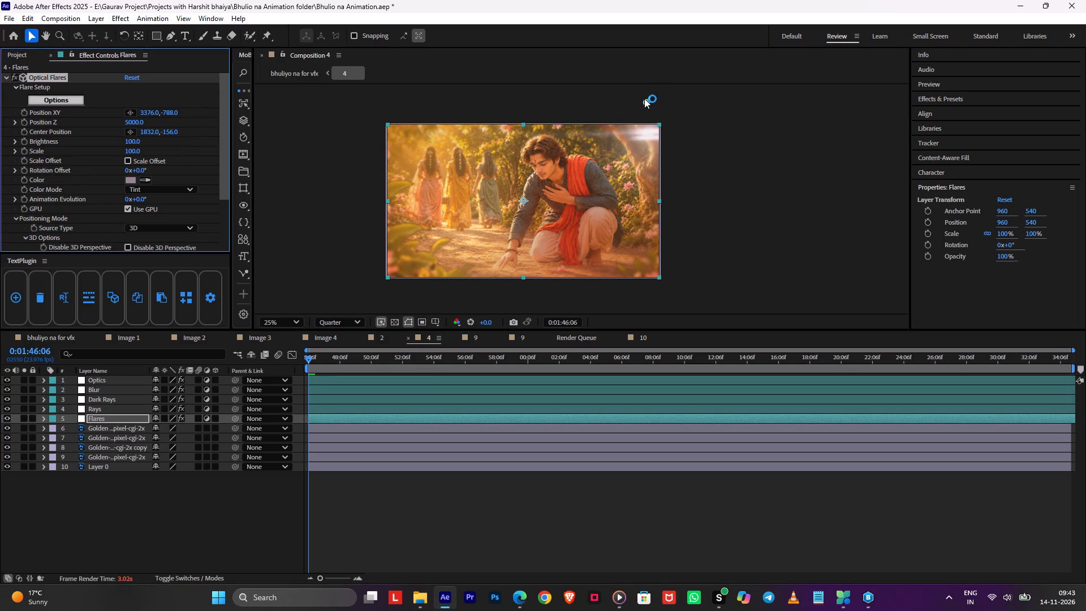
left_click_drag(643, 100, 654, 78)
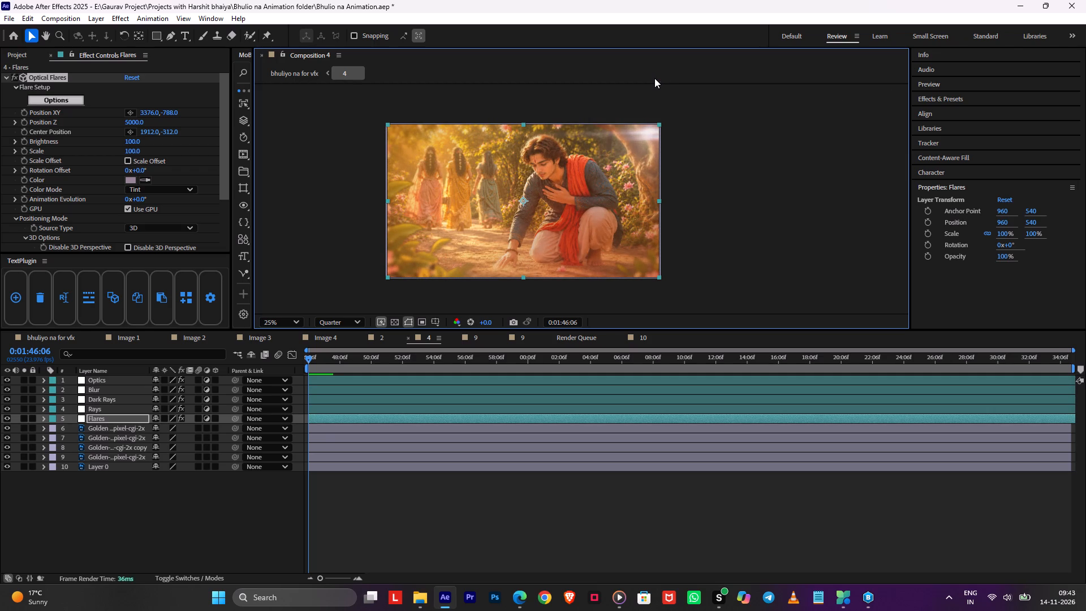
left_click_drag(654, 78, 670, 31)
scroll(655, 142, "down", 1)
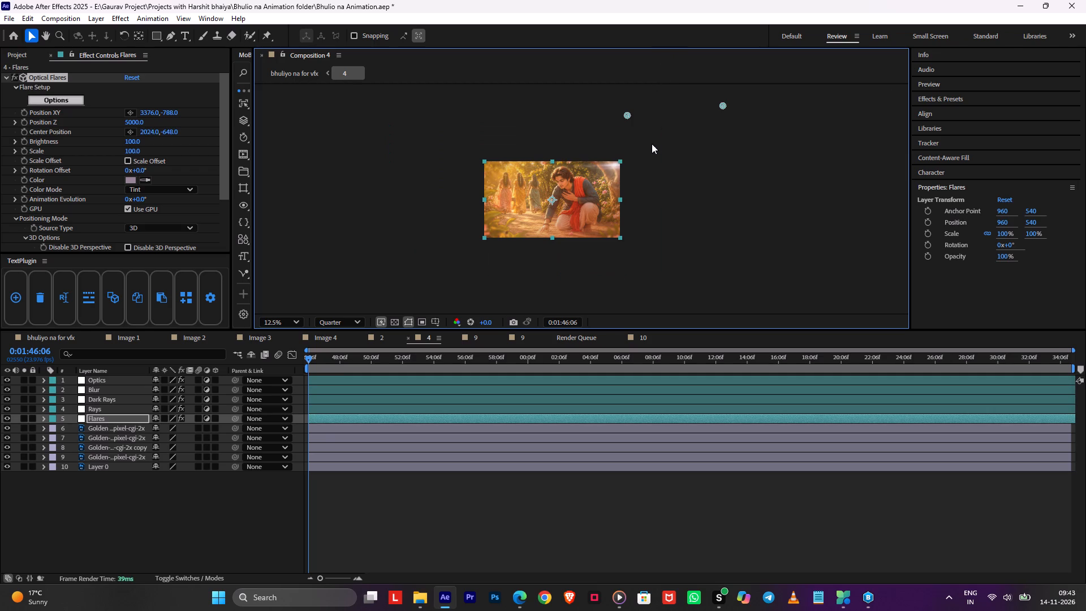
left_click_drag(628, 114, 602, 170)
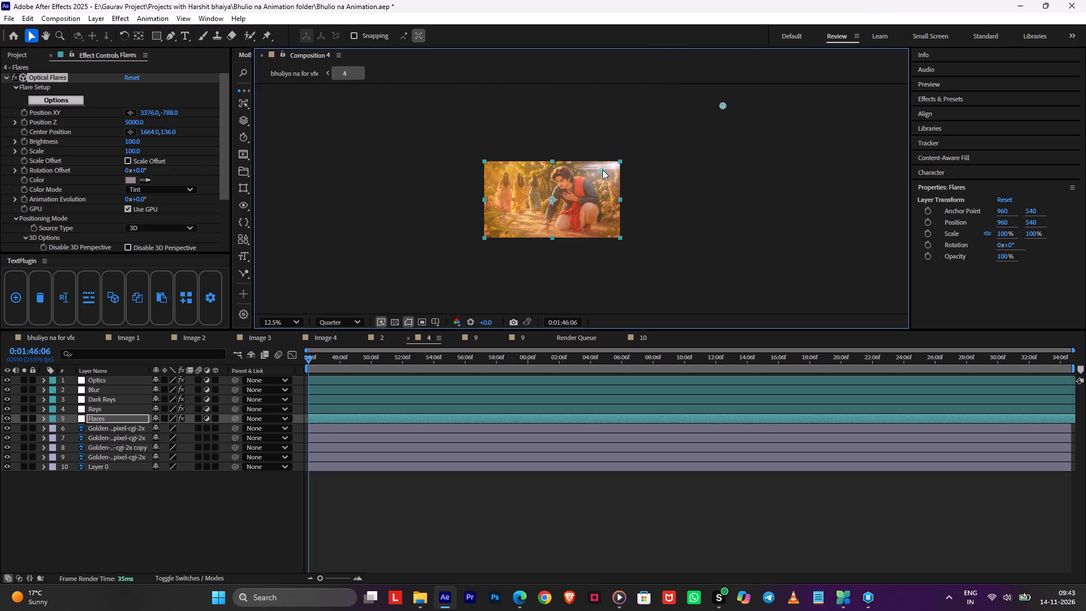
left_click_drag(602, 170, 579, 194)
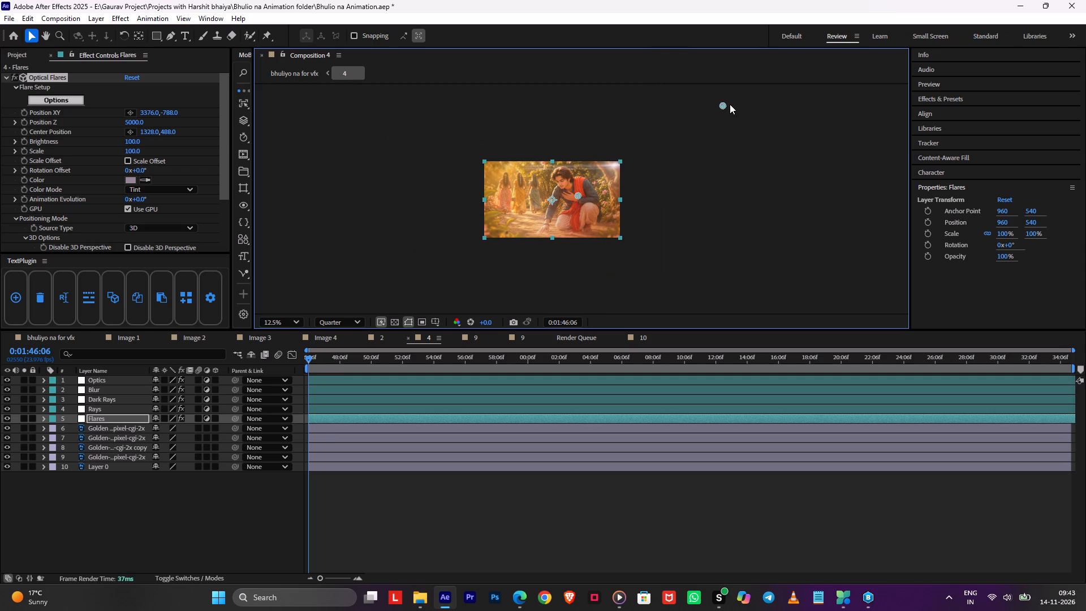
Move the Flares layer's Optical Flares source position farther beyond the image, to about 3872, -1428.
left_click(732, 88)
left_click_drag(736, 83, 742, 77)
left_click_drag(745, 72, 755, 61)
scroll(716, 147, "down", 1)
left_click(467, 411)
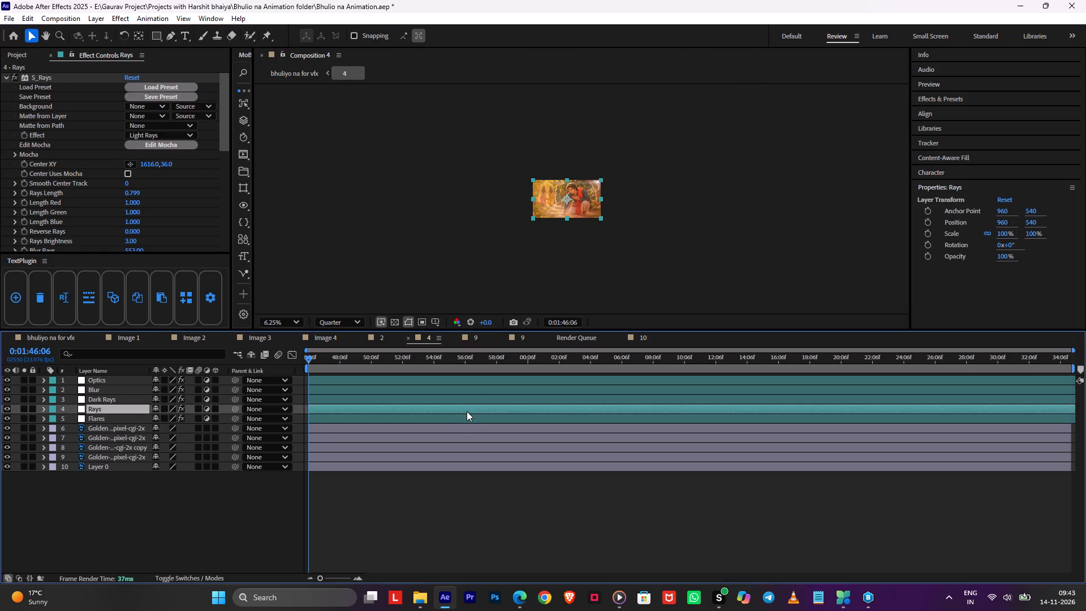
left_click(458, 417)
left_click(40, 77)
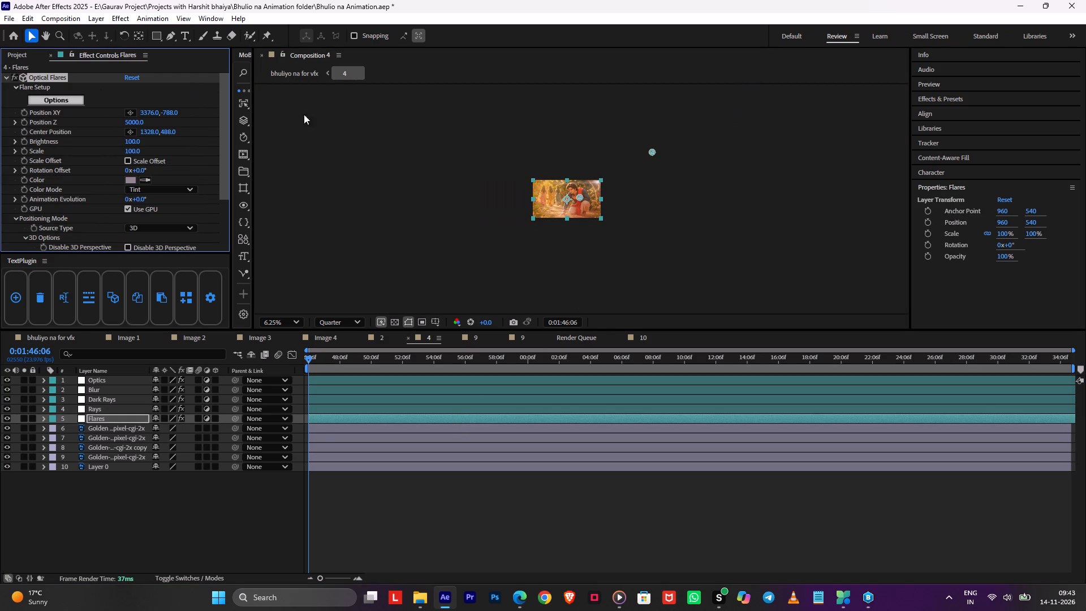
scroll(661, 183, "up", 1)
middle_click_drag(703, 150, 648, 192)
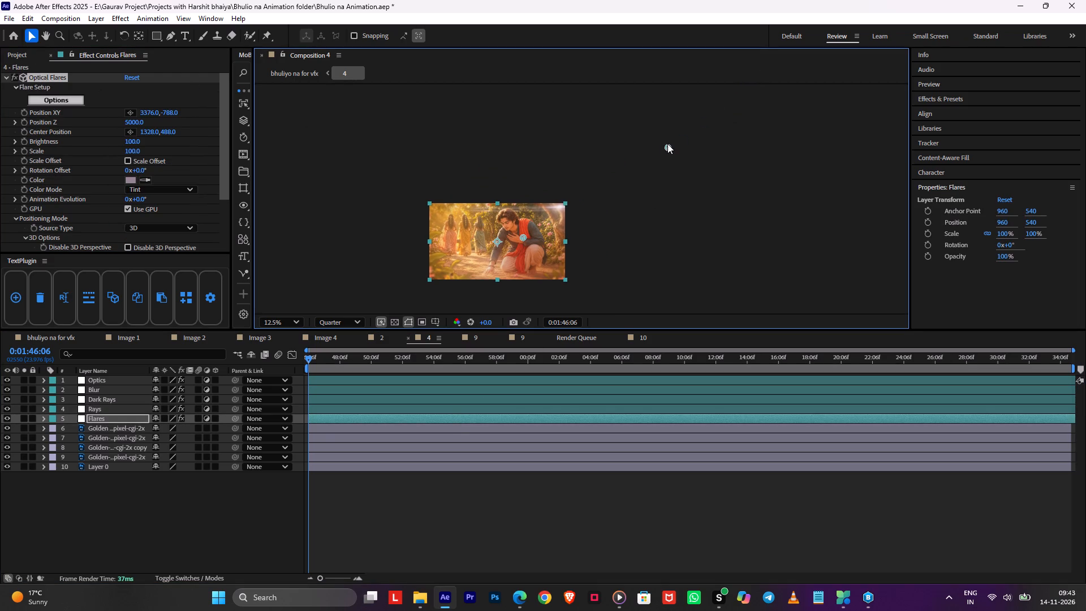
left_click_drag(669, 146, 704, 101)
left_click(704, 101)
Move the Optical Flares center position up to the kneeling man's shoulder, at about 1444, 380, and save the project.
scroll(494, 249, "up", 1)
middle_click_drag(486, 257, 567, 139)
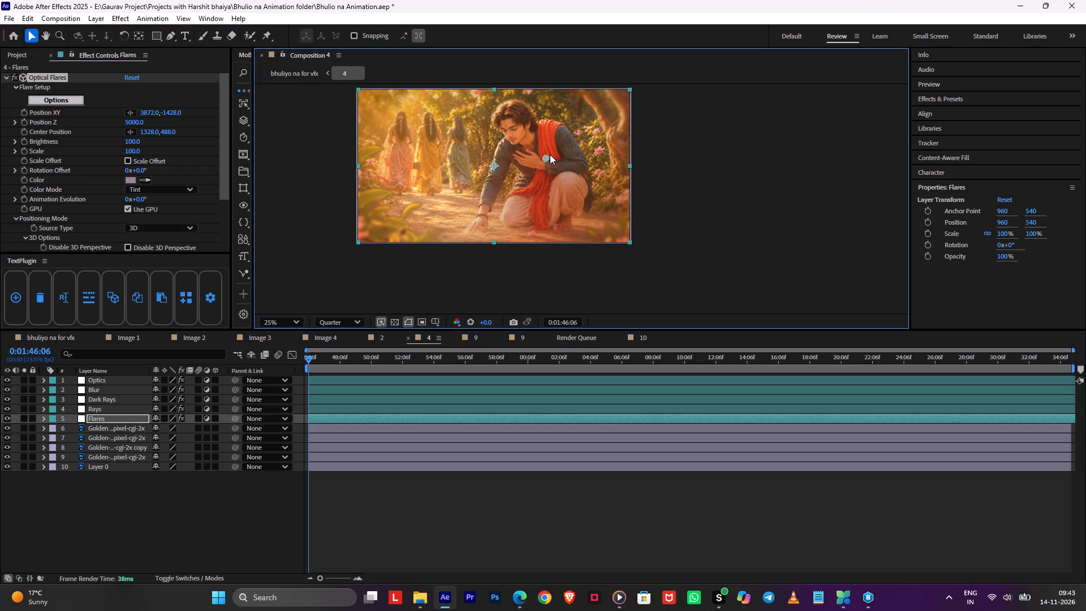
left_click(548, 156)
left_click_drag(553, 147, 559, 136)
double_click(561, 135)
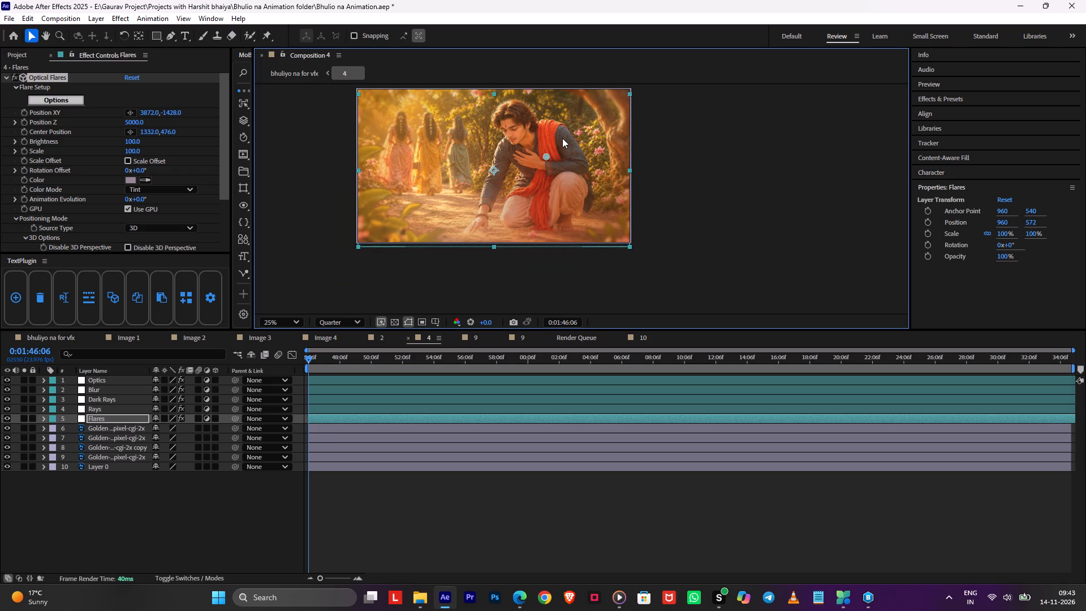
key("ctrl+z")
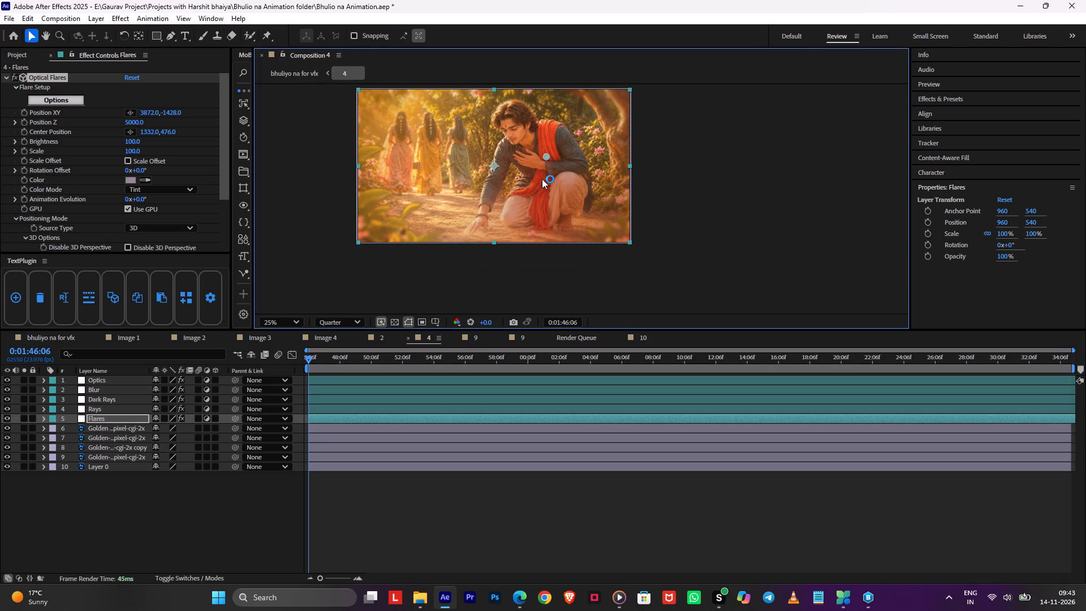
left_click_drag(545, 154, 559, 139)
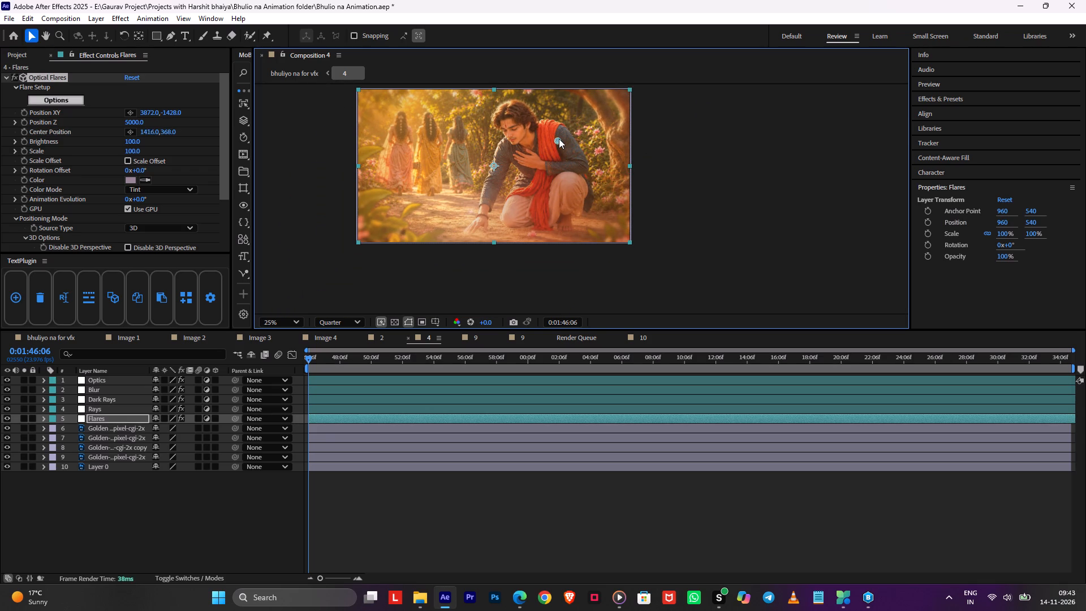
left_click_drag(559, 139, 561, 140)
scroll(531, 194, "up", 1)
key("ctrl+s")
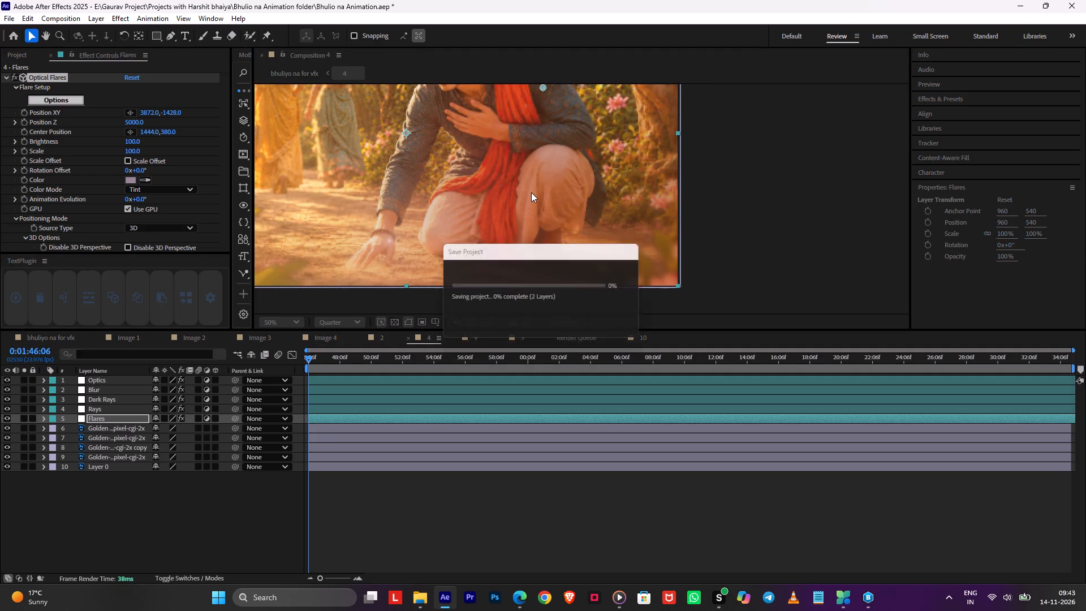
Return to the parent composition bhuliyo na for vfx at 1:01:58:01 and inspect how composition 4's image looks there.
left_click(385, 486)
scroll(523, 190, "down", 1)
key("Tab")
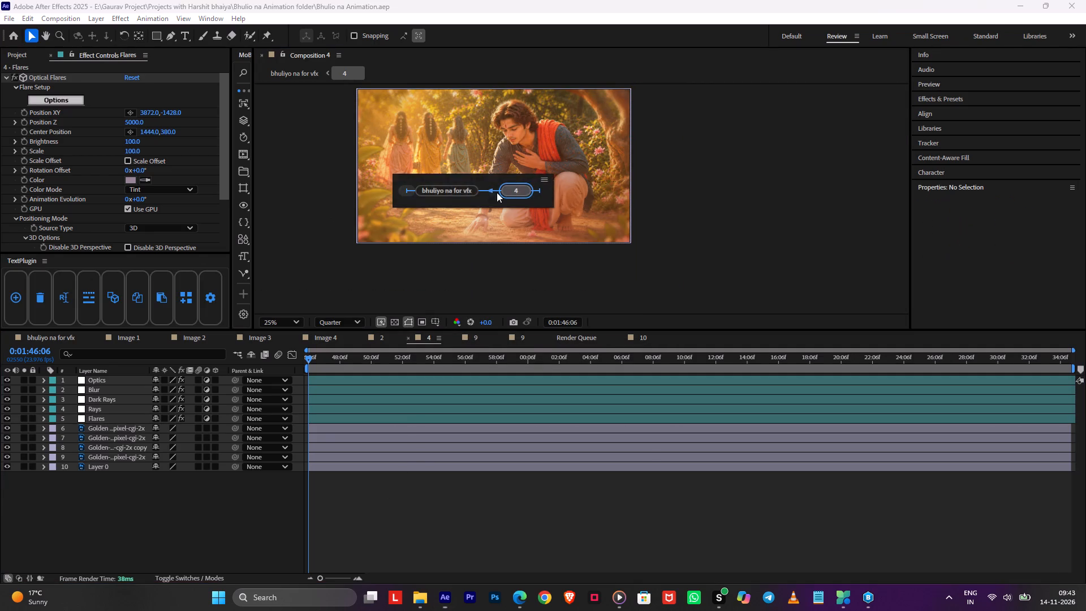
left_click(458, 186)
left_click(704, 362)
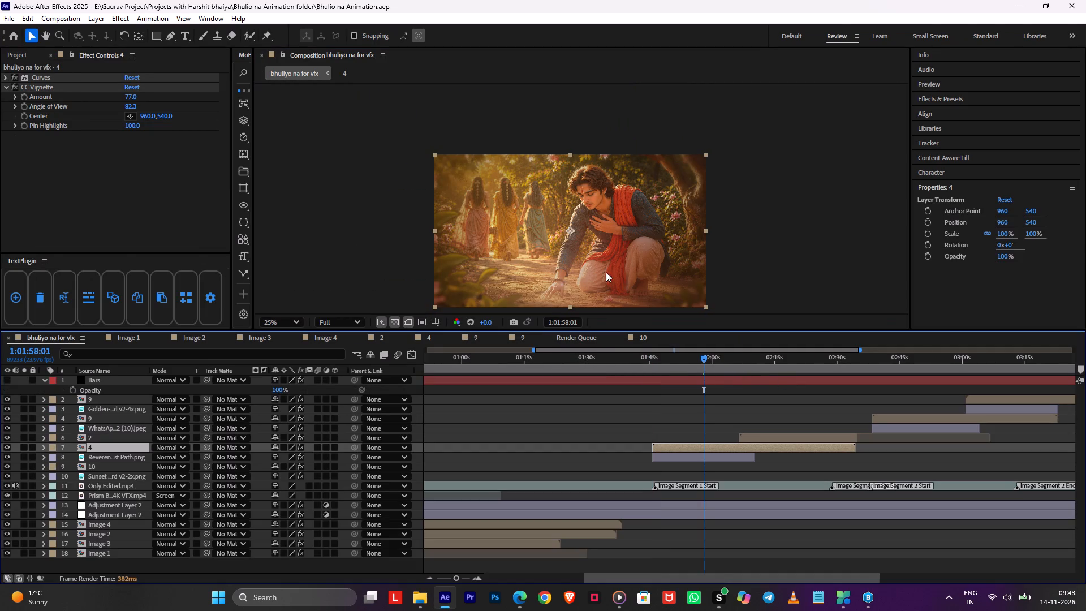
scroll(598, 239, "up", 1)
middle_click_drag(644, 229, 636, 177)
scroll(636, 162, "up", 1)
middle_click_drag(636, 162, 663, 173)
scroll(663, 173, "down", 1)
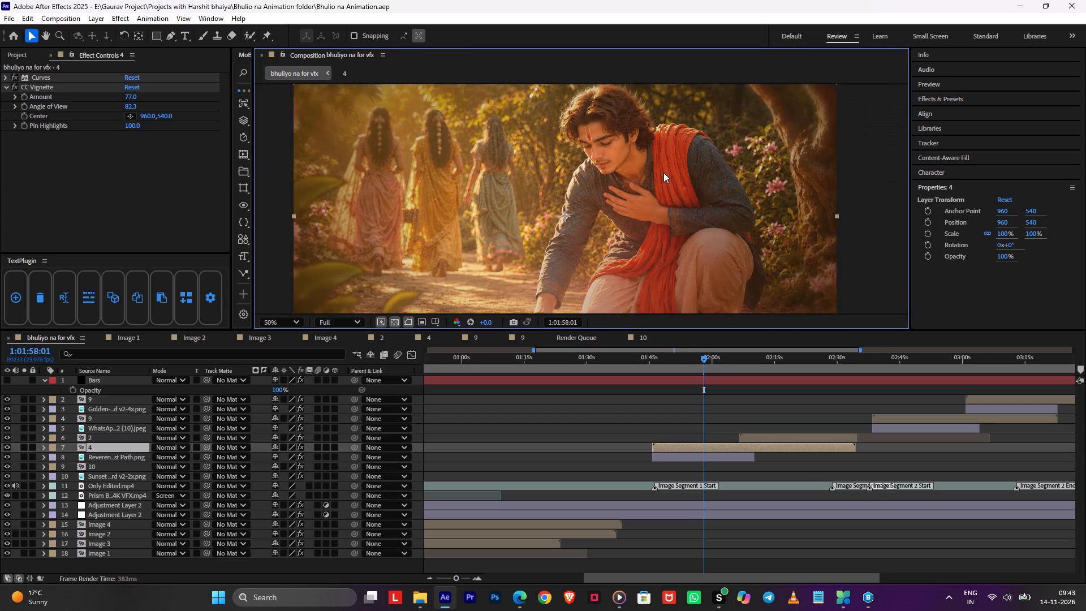
scroll(663, 173, "down", 1)
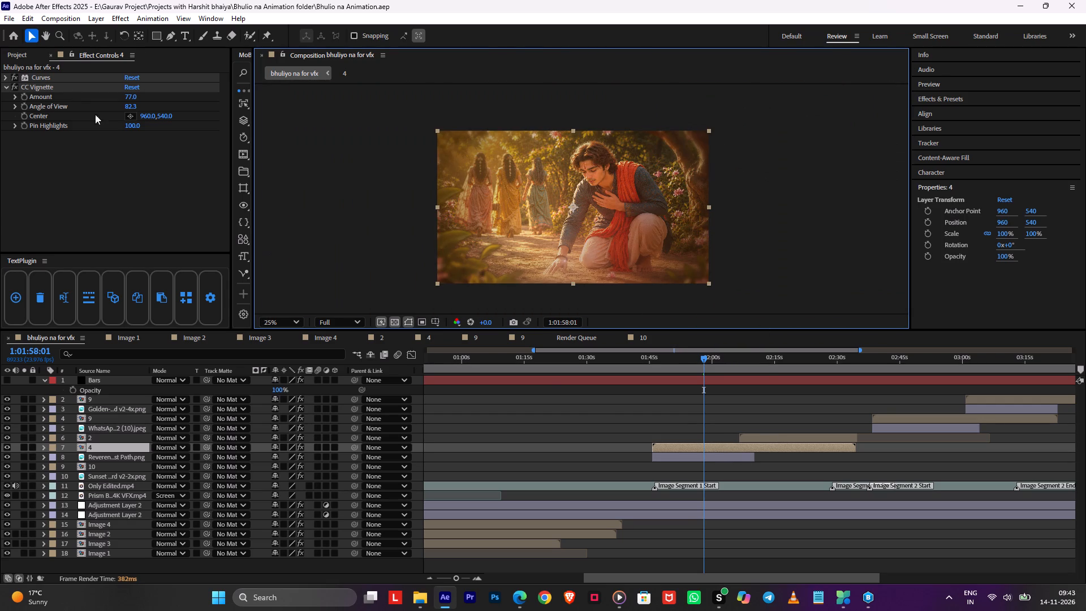
Compare layer 4's look with its Curves effect switched off and on.
left_click(6, 77)
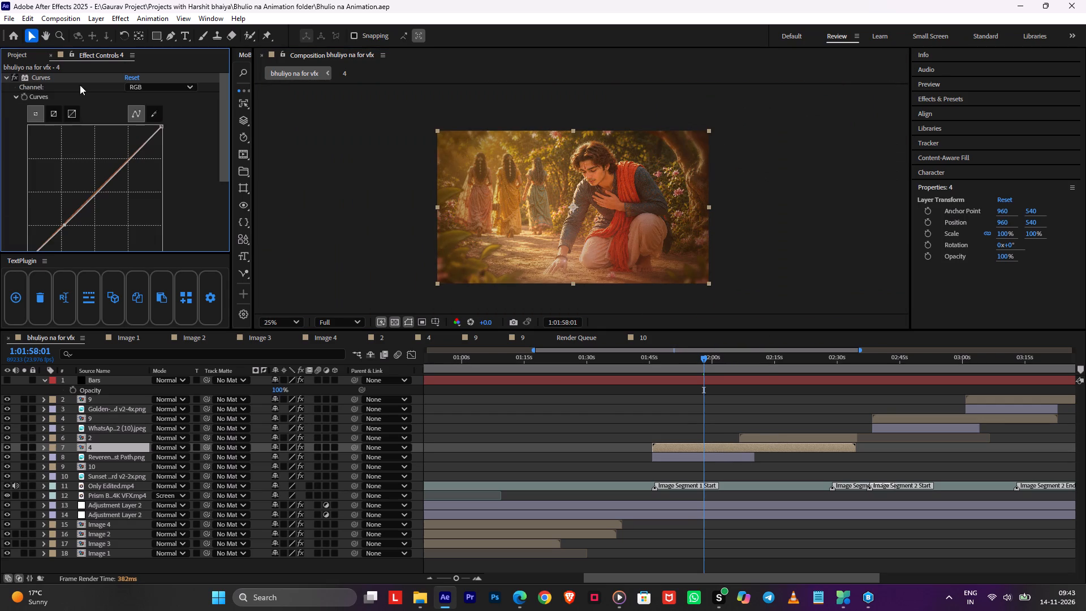
left_click(12, 80)
left_click(12, 80)
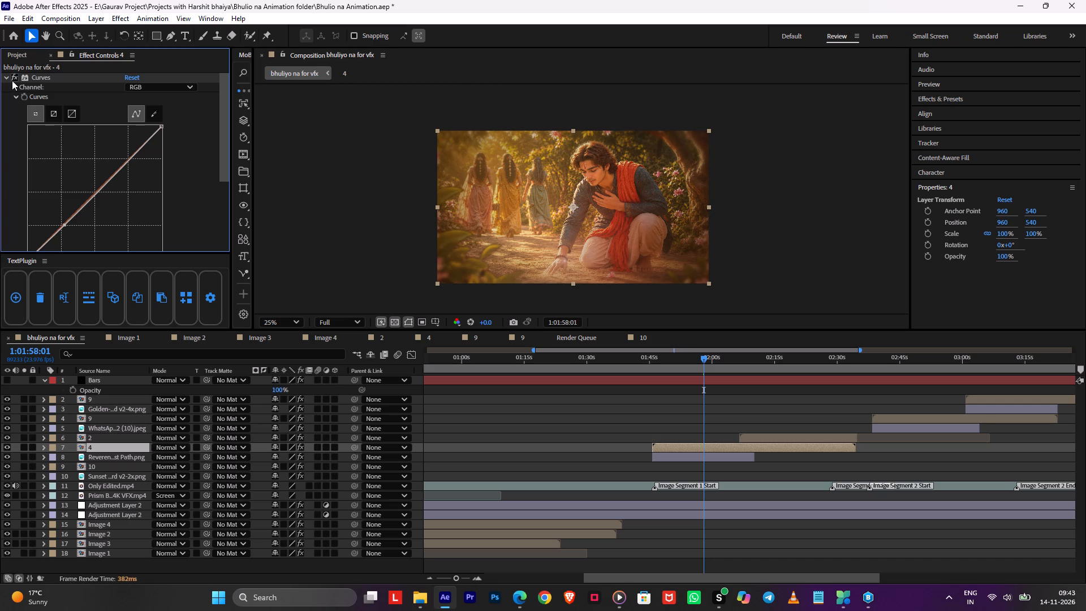
left_click(3, 80)
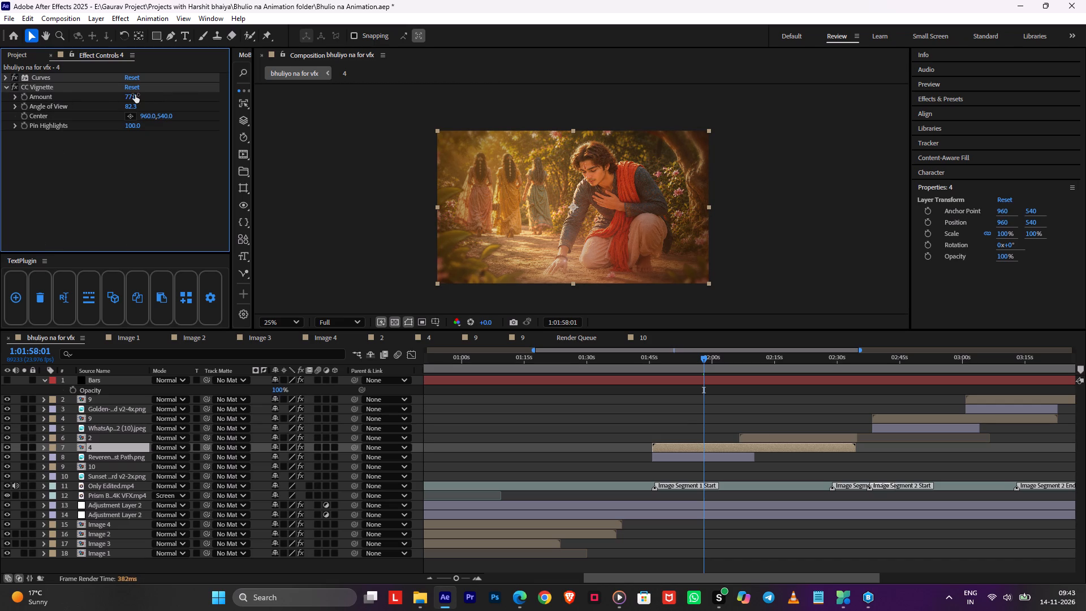
Set layer 4's CC Vignette to Amount 64 and Angle of View 86.1, and save the project.
left_click_drag(128, 95, 112, 95)
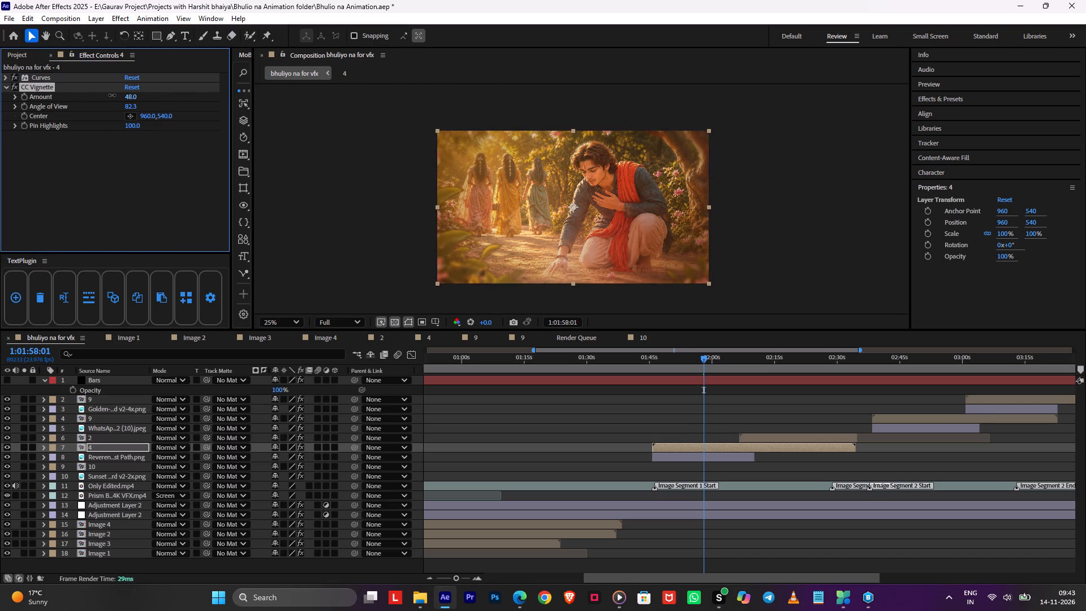
left_click_drag(112, 95, 121, 95)
left_click_drag(130, 104, 118, 104)
left_click_drag(118, 104, 151, 104)
left_click(648, 415)
key("ctrl+s")
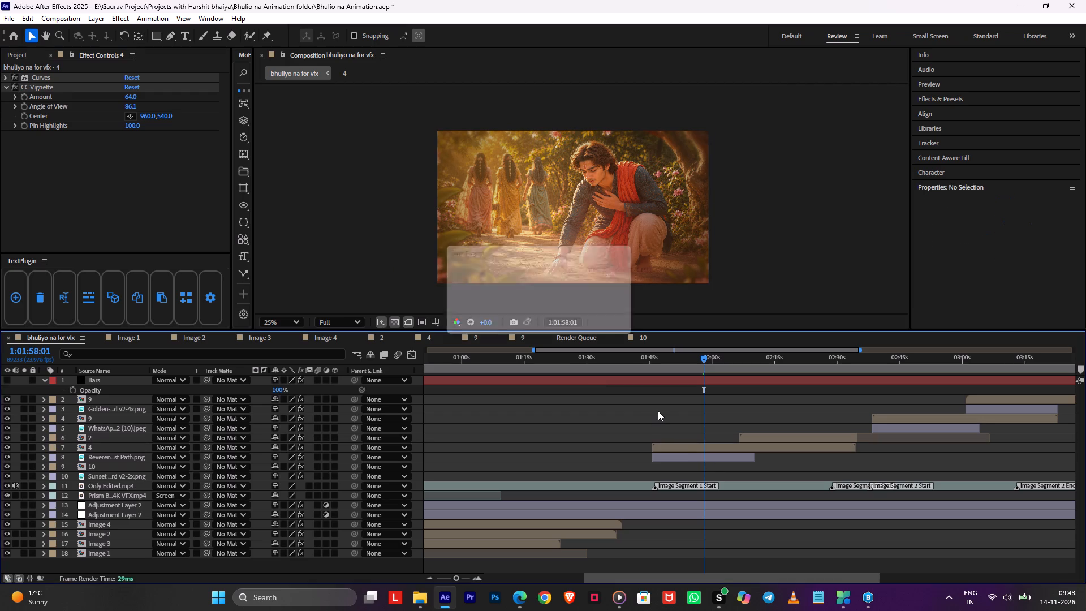
Trim the end of layer 4 back to about 1:02:17, before the Image Segment 1 End marker.
left_click(787, 353)
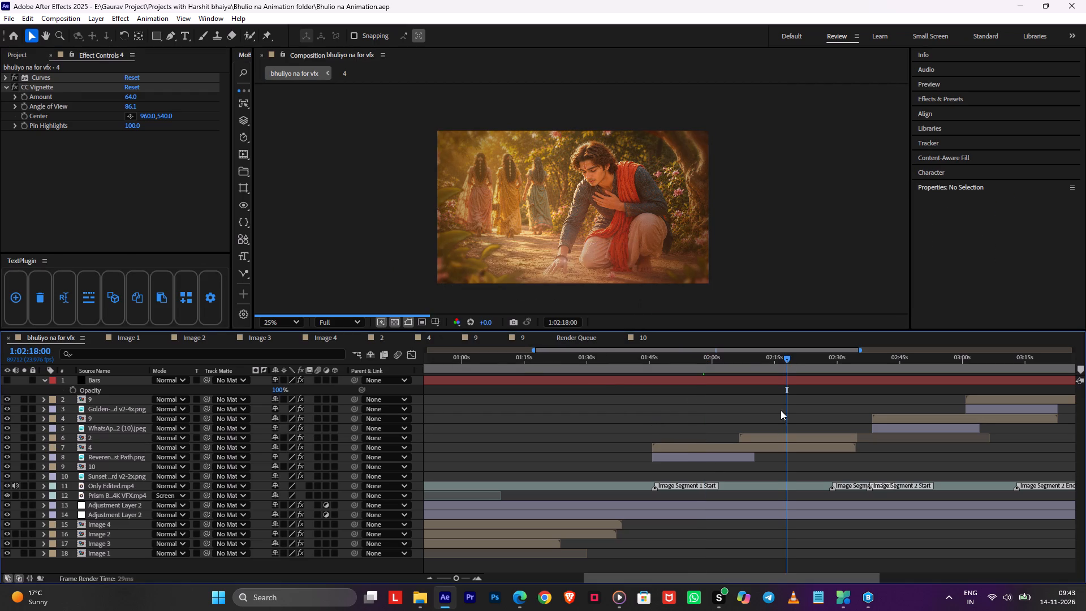
left_click(782, 434)
left_click(868, 408)
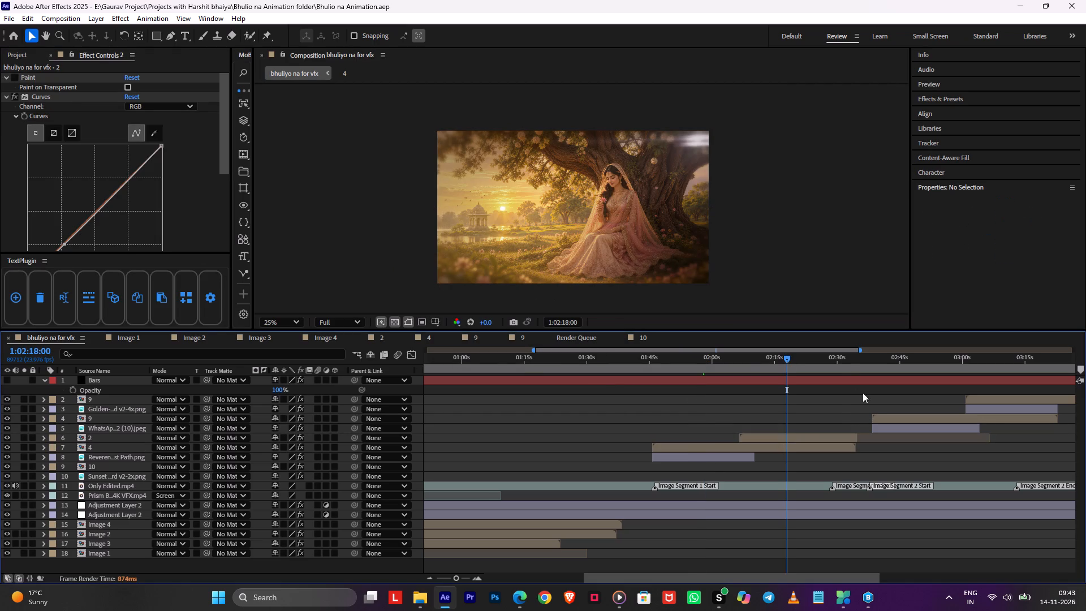
left_click_drag(848, 360, 834, 379)
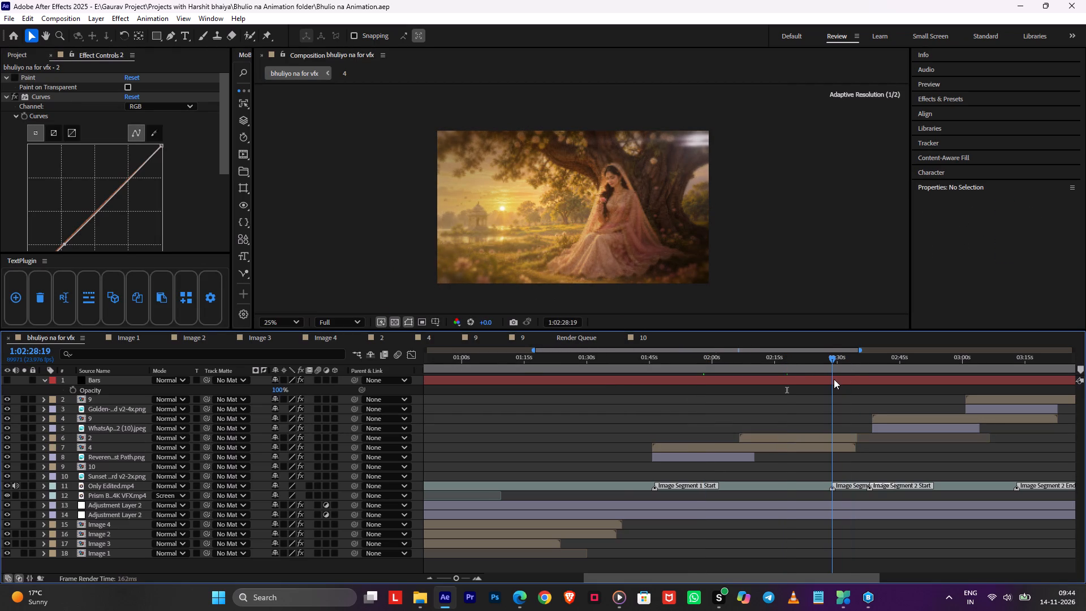
left_click_drag(834, 379, 834, 380)
scroll(856, 468, "up", 1, "alt")
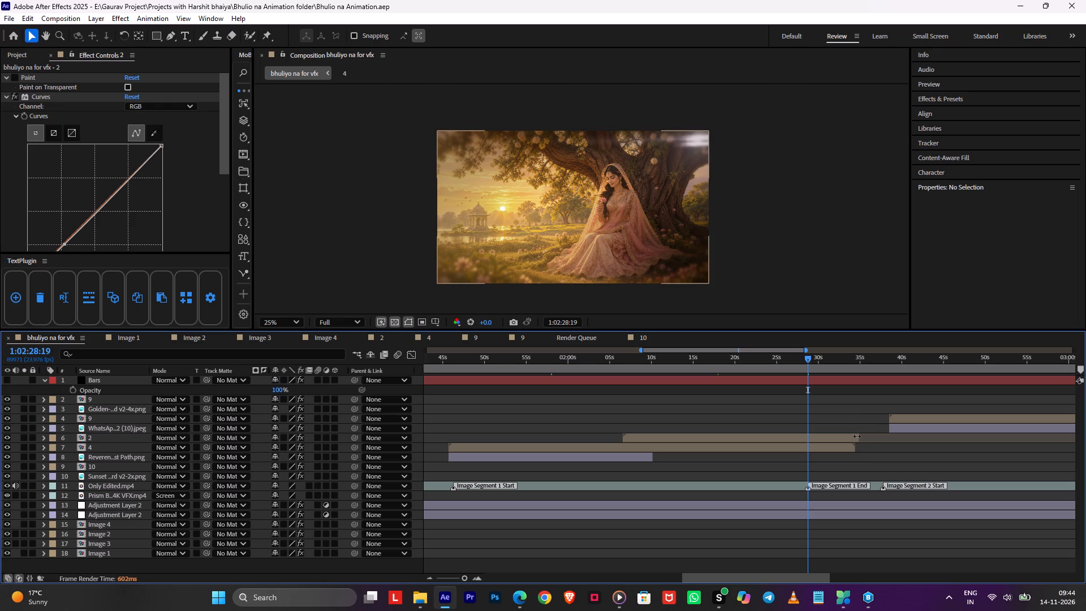
left_click(857, 436)
left_click_drag(854, 448, 735, 446)
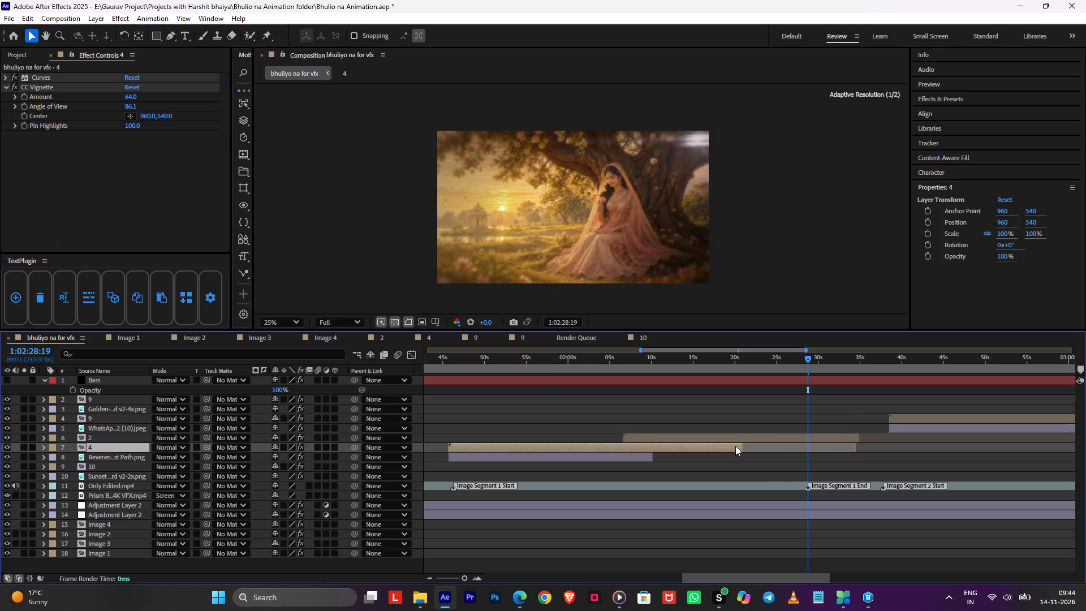
left_click_drag(735, 446, 707, 449)
Trim the end of layer 2 to about 1:02:33, a few seconds past the Image Segment 1 End marker, and save the project.
left_click_drag(859, 437, 802, 440)
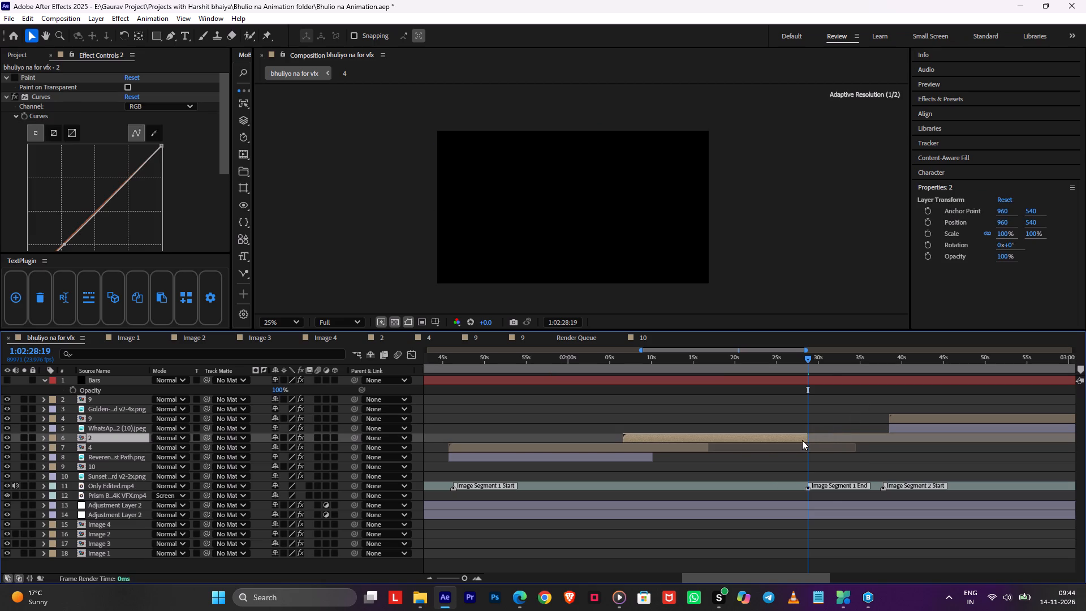
left_click_drag(802, 440, 801, 440)
double_click(831, 358)
left_click(827, 360)
double_click(823, 360)
left_click_drag(821, 362, 816, 364)
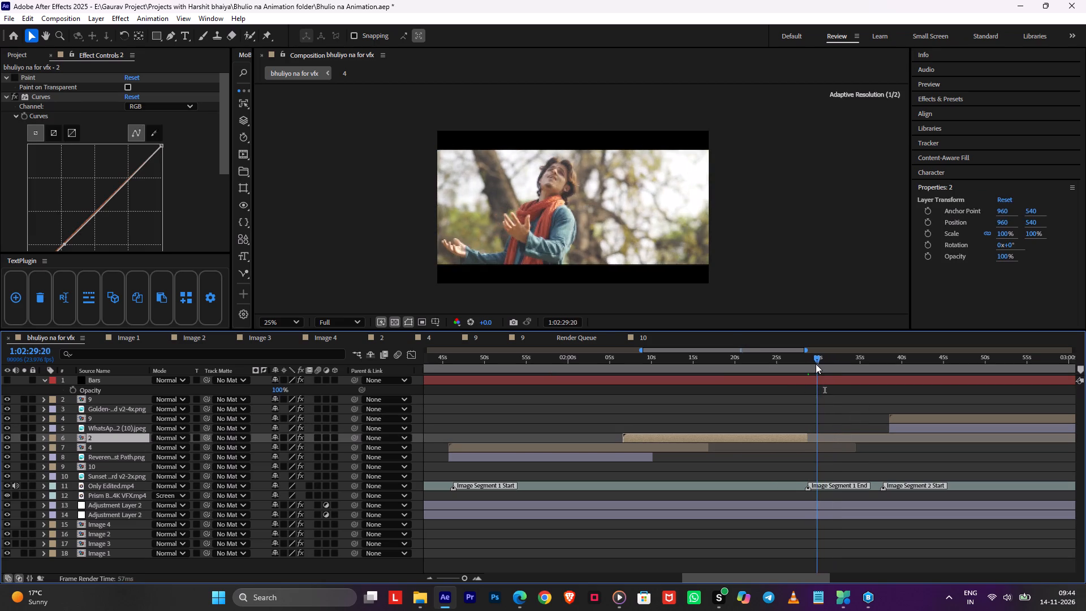
left_click_drag(816, 364, 804, 367)
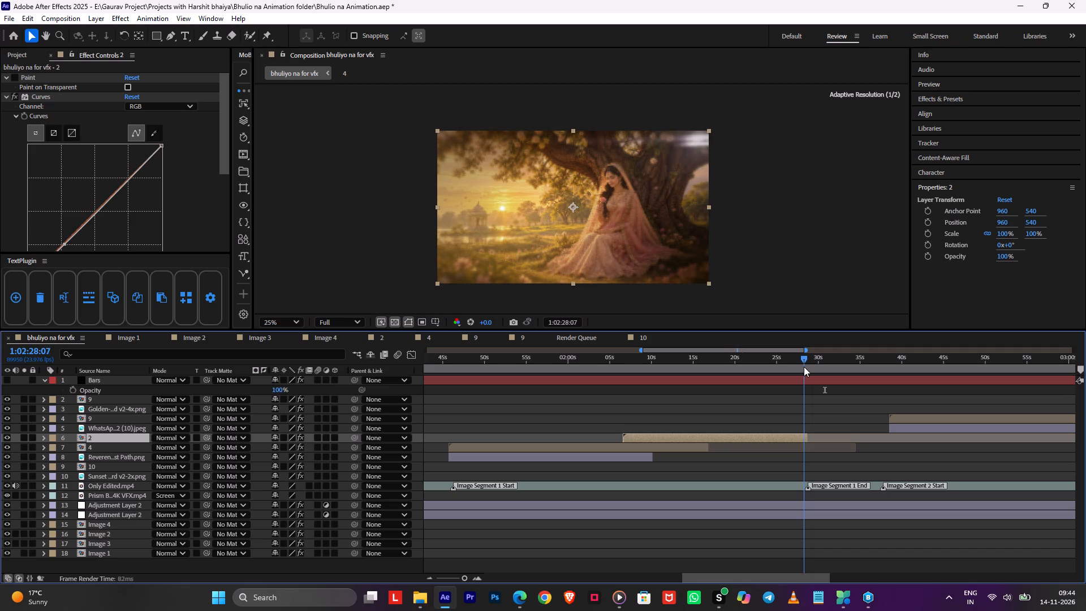
left_click_drag(804, 367, 808, 369)
left_click_drag(811, 440, 848, 438)
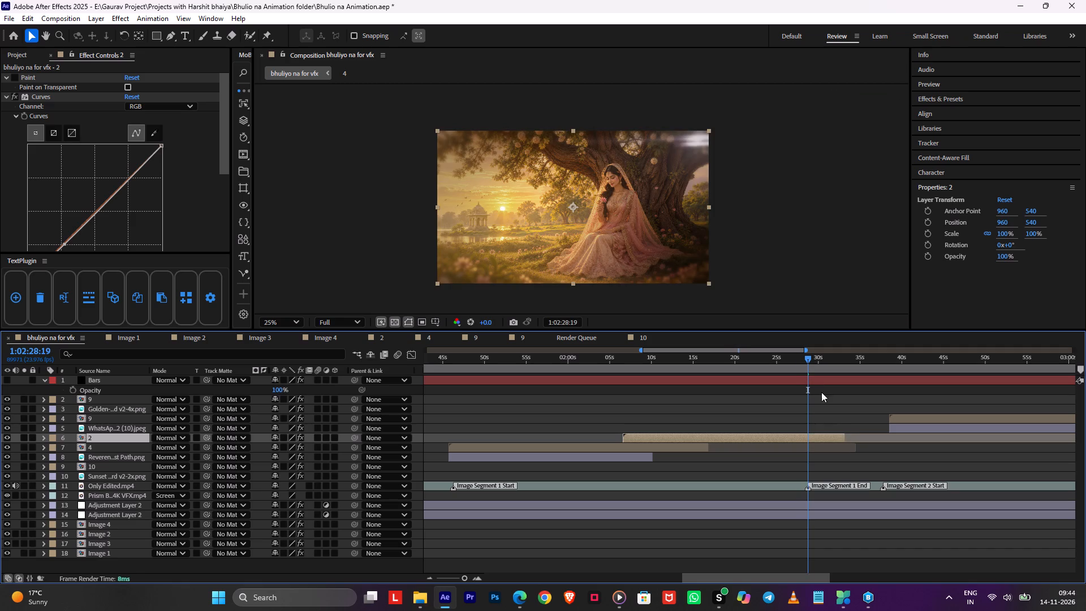
left_click_drag(796, 361, 756, 363)
left_click(574, 360)
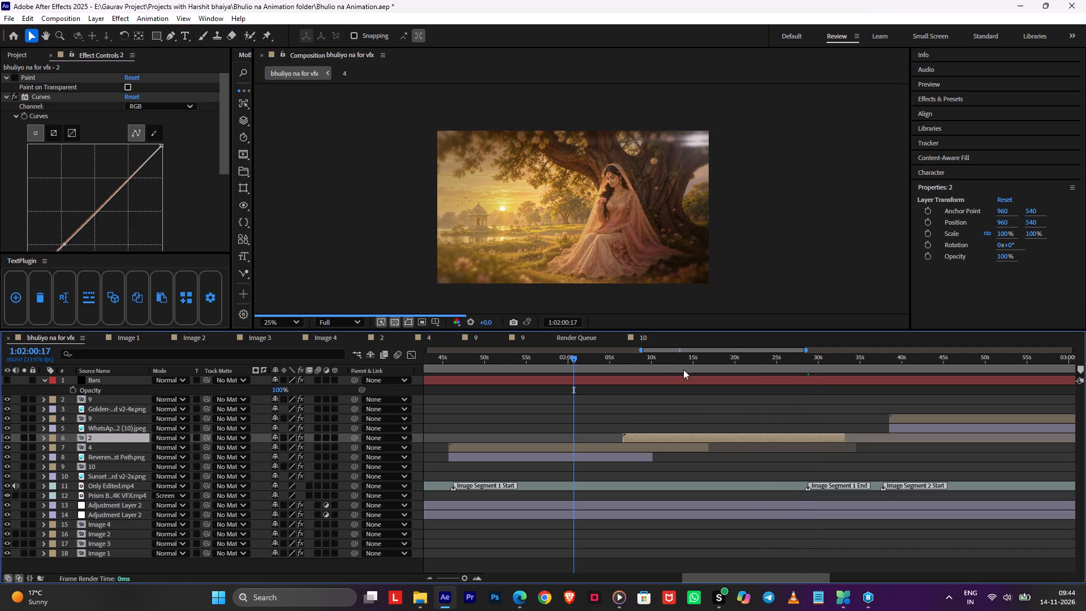
left_click(689, 402)
key("ctrl+s")
Split layer 4 into three parts, cutting at 1:01:51:21 and 1:01:58:13.
scroll(656, 225, "up", 2)
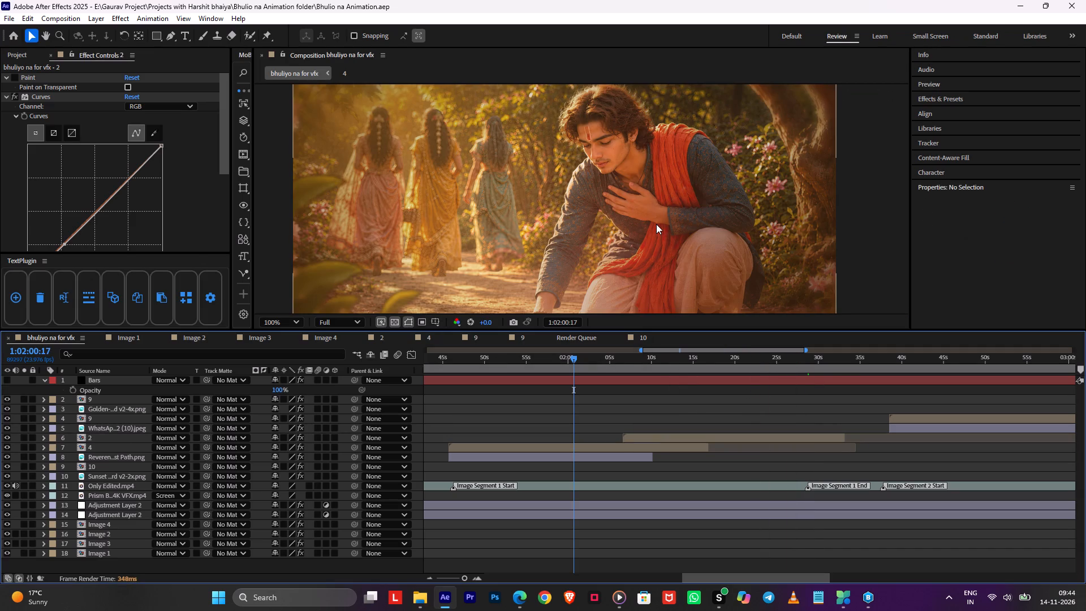
scroll(656, 224, "down", 3)
scroll(613, 388, "up", 1)
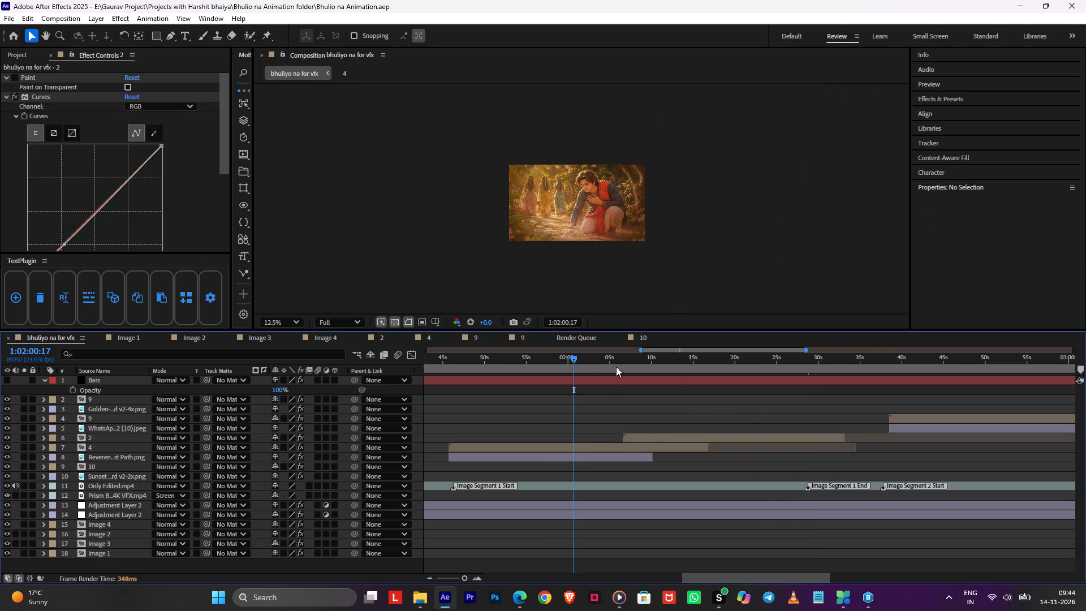
left_click(618, 360)
left_click_drag(599, 364, 456, 380)
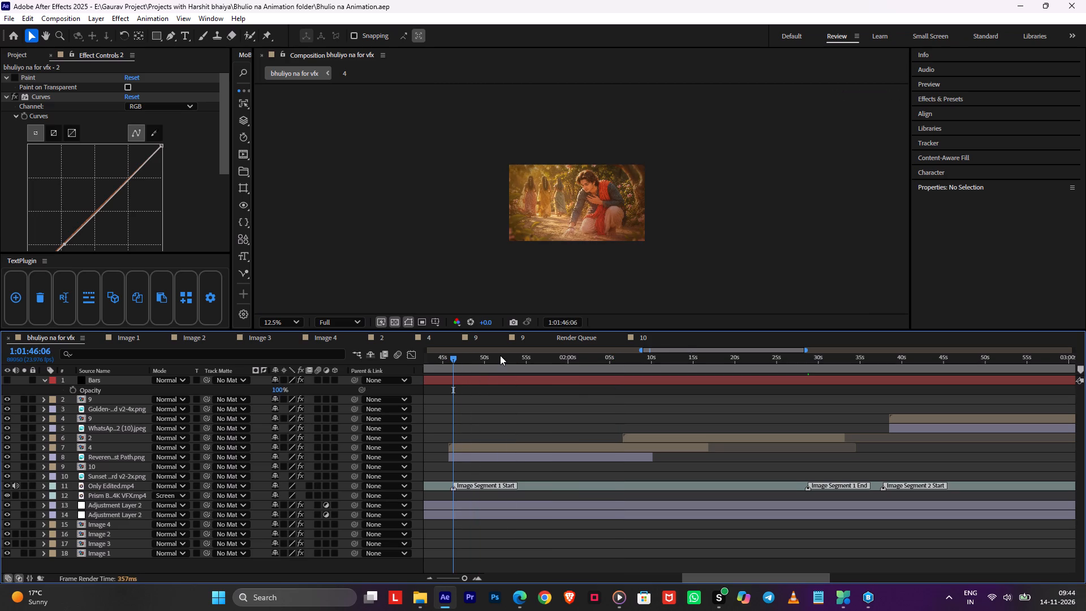
left_click(500, 355)
left_click(509, 449)
key("ctrl+shift+d")
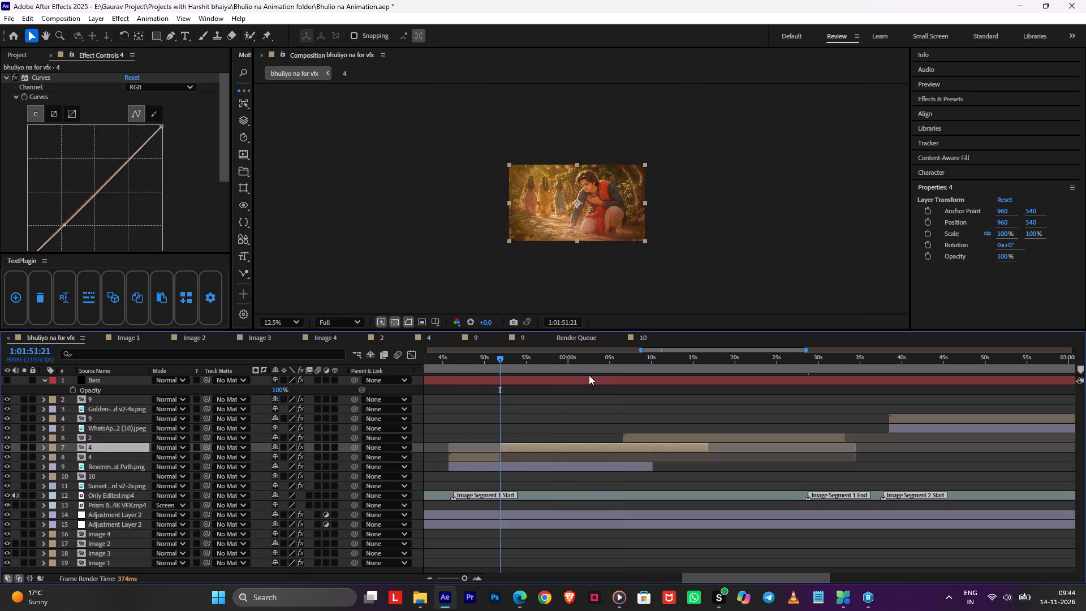
left_click(555, 365)
key("ctrl+shift+d")
Scrub through roughly the first half-minute of the main composition to review how the opening image layers are cut.
scroll(551, 415, "down", 5, "alt")
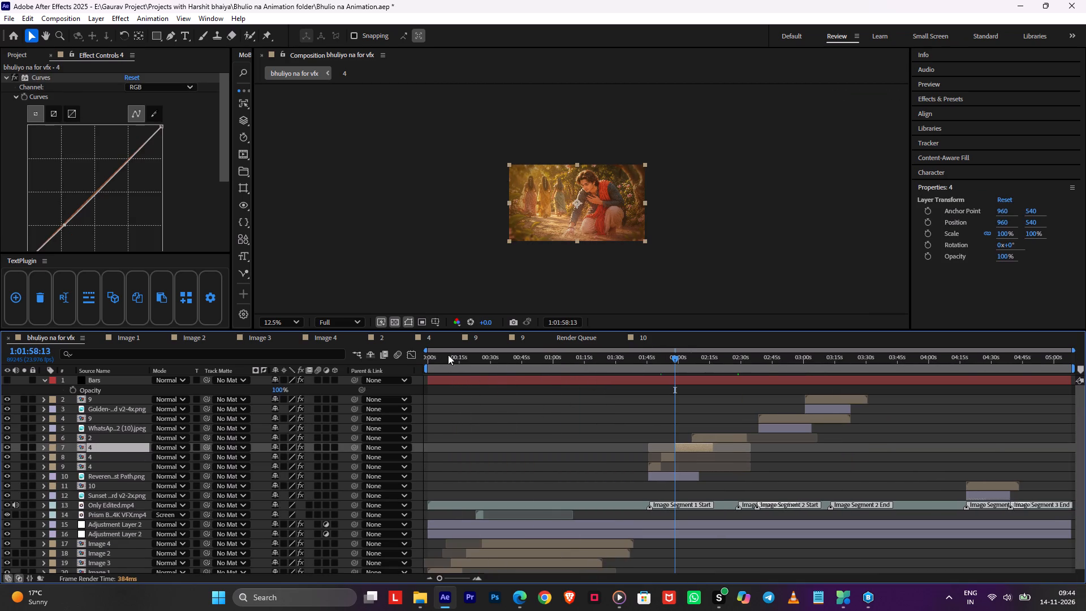
left_click(440, 362)
scroll(442, 418, "down", 6)
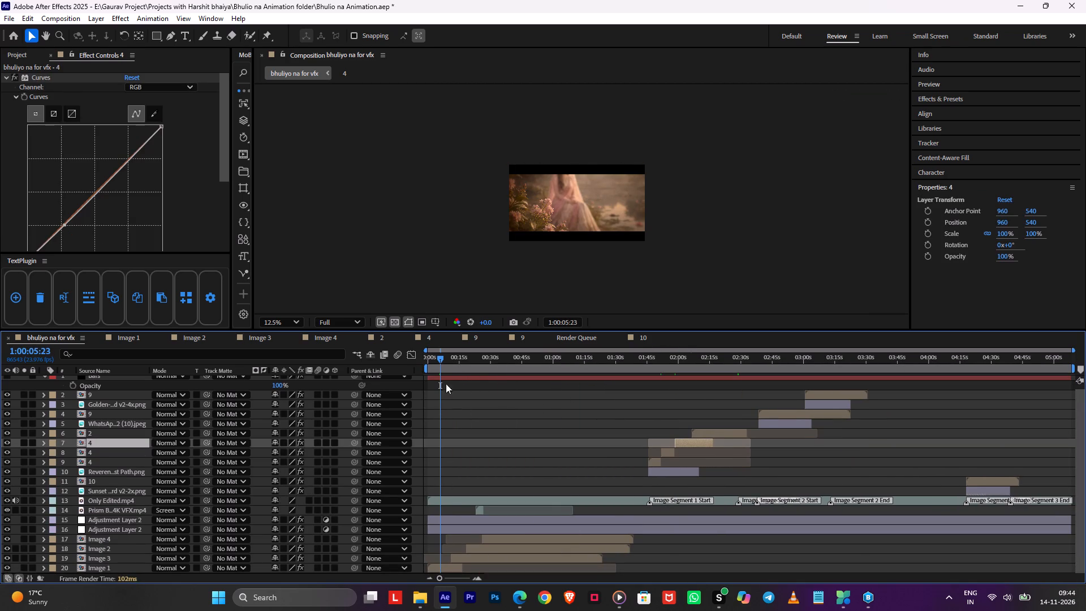
left_click_drag(439, 362, 398, 362)
scroll(436, 399, "down", 2)
double_click(448, 358)
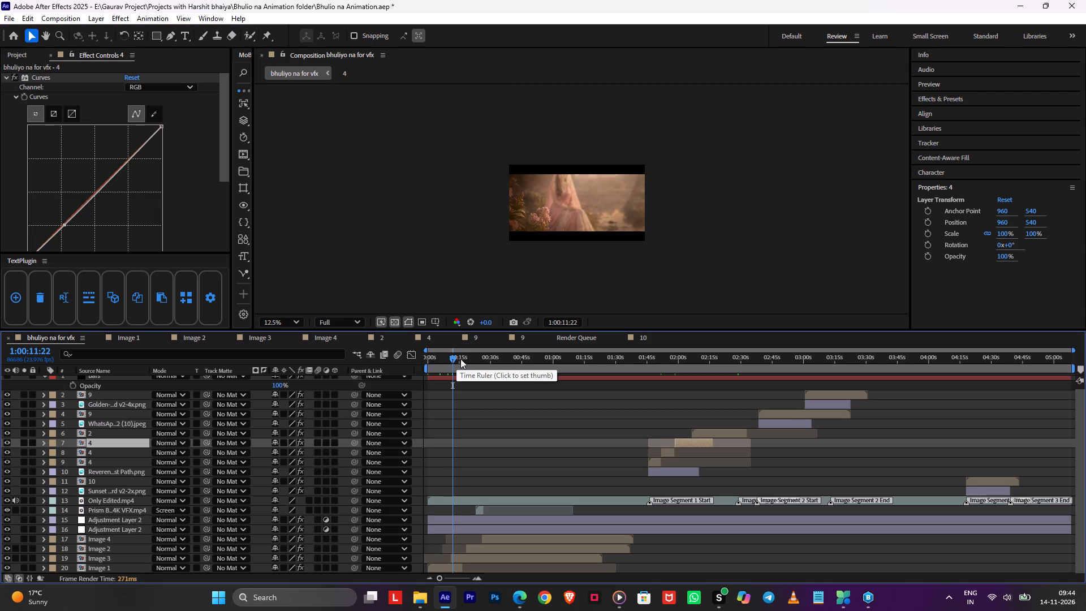
left_click(460, 358)
left_click_drag(485, 359, 490, 363)
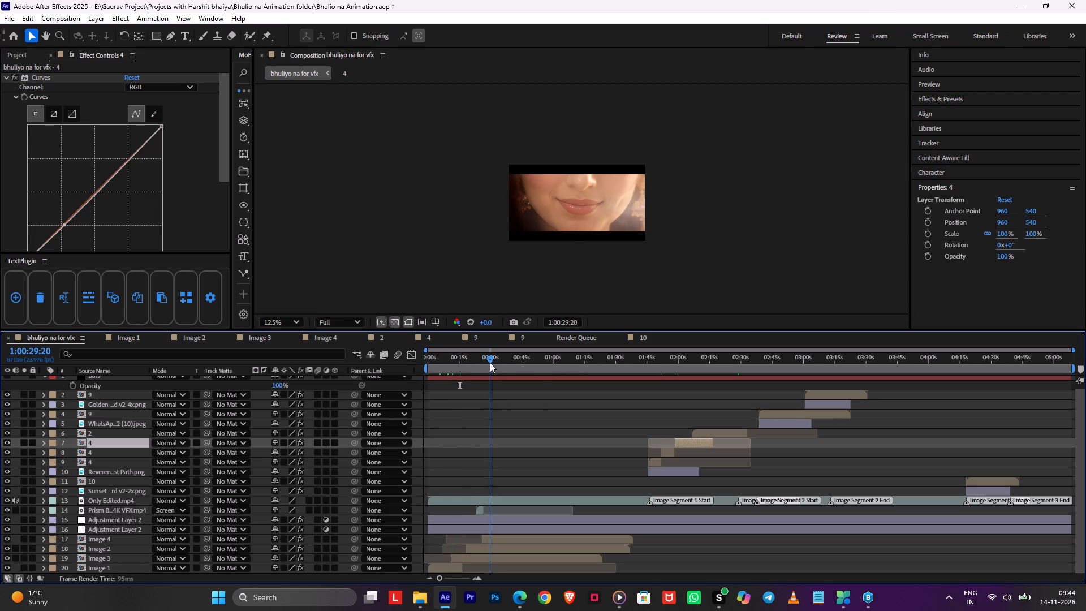
left_click_drag(490, 363, 476, 366)
left_click(495, 360)
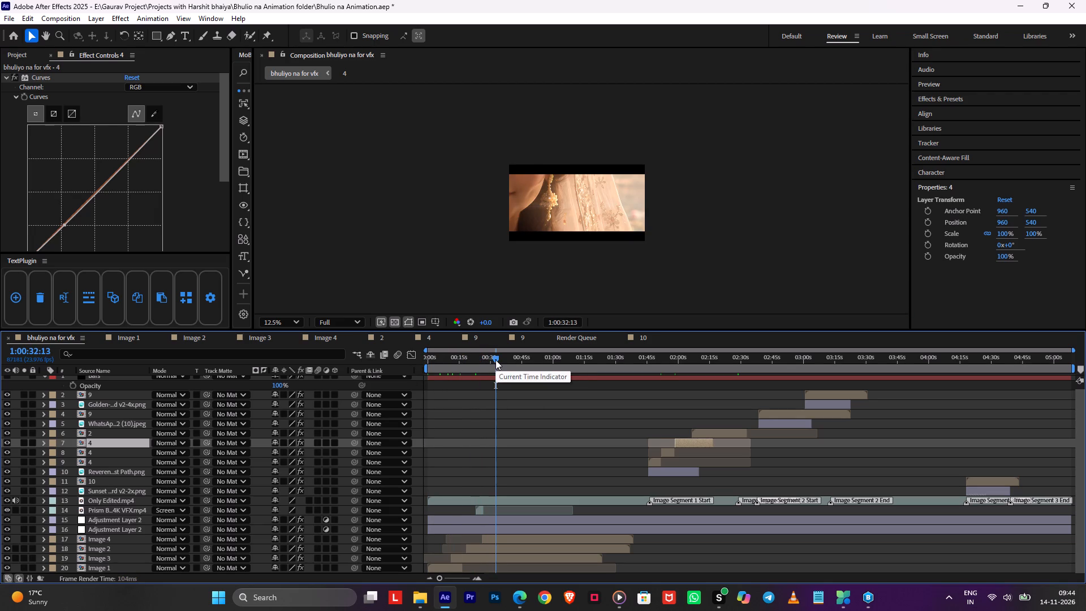
left_click_drag(488, 362, 482, 367)
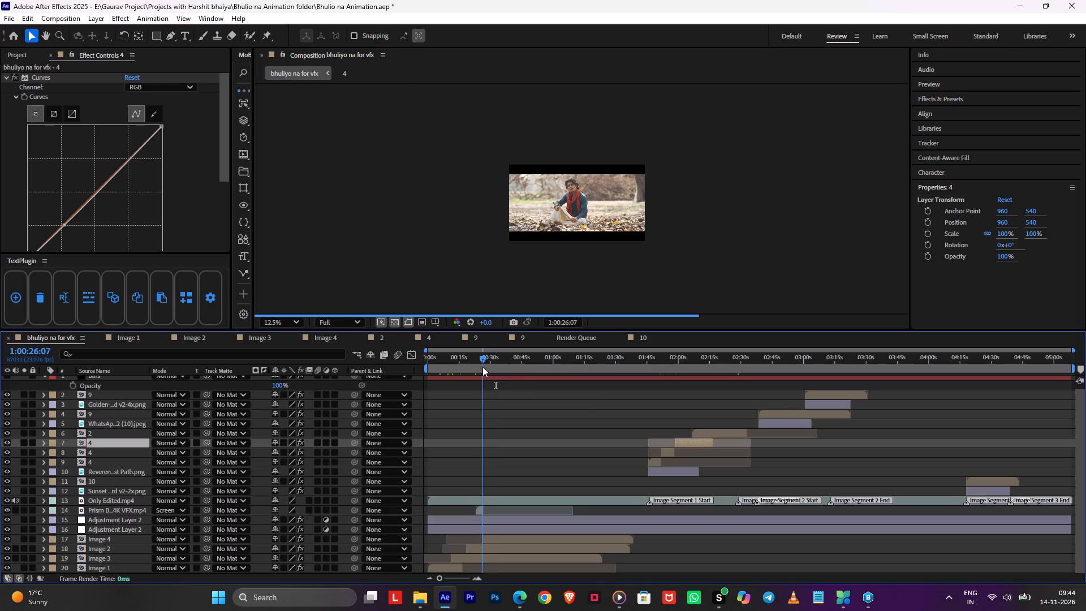
left_click_drag(482, 367, 484, 367)
left_click(484, 367)
scroll(540, 403, "down", 3)
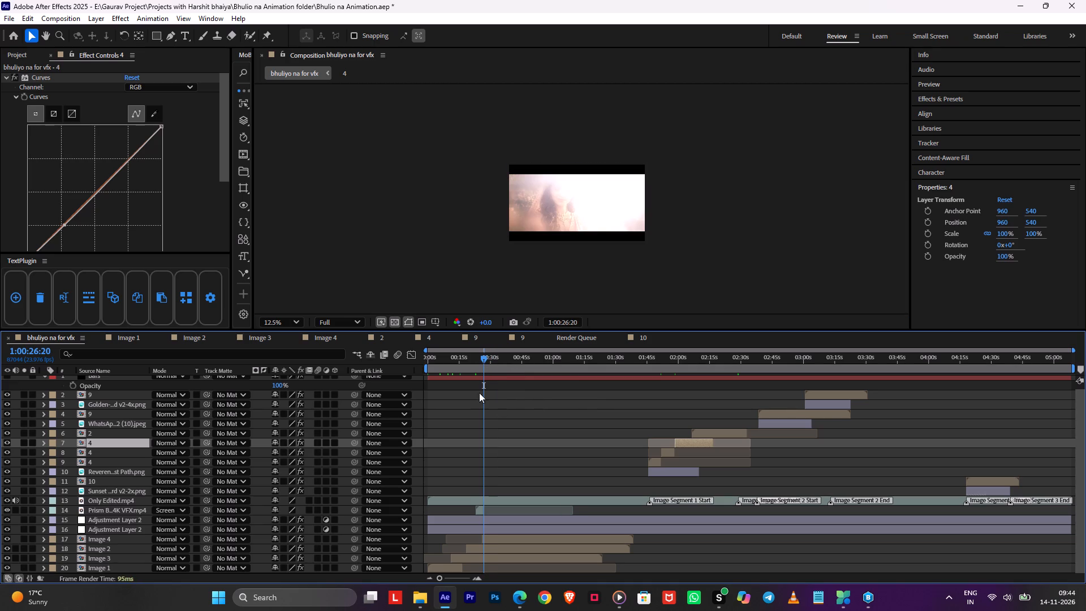
left_click(472, 358)
left_click_drag(472, 358, 479, 360)
Split layer 2 into three parts, cutting at 1:02:14:05 and 1:02:21:02.
scroll(703, 414, "up", 1, "alt")
left_click(642, 359)
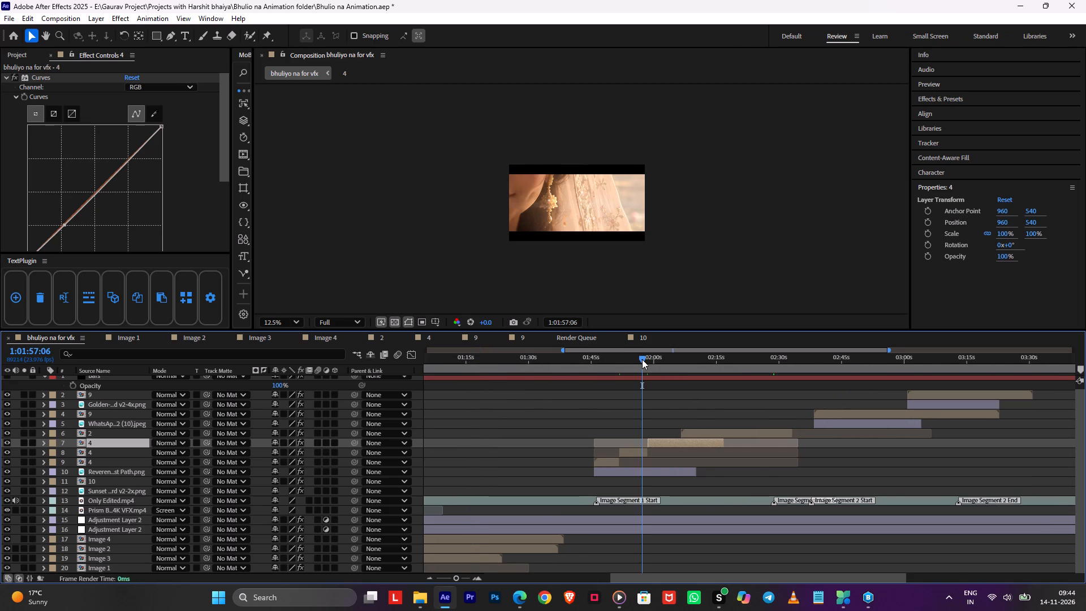
left_click_drag(648, 362, 661, 367)
left_click(661, 367)
left_click_drag(653, 370, 697, 392)
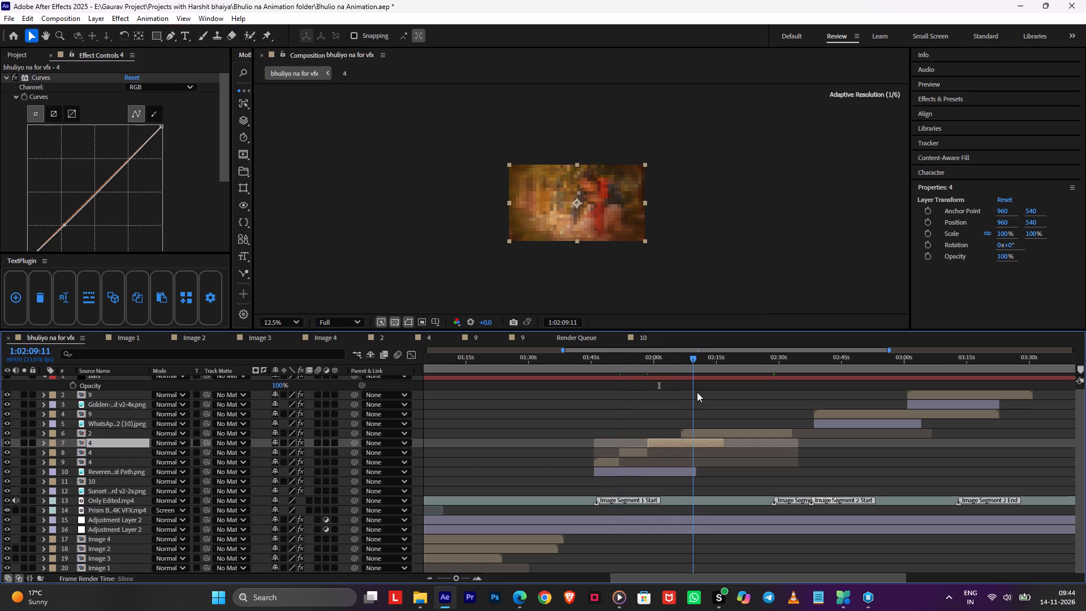
left_click_drag(697, 392, 701, 394)
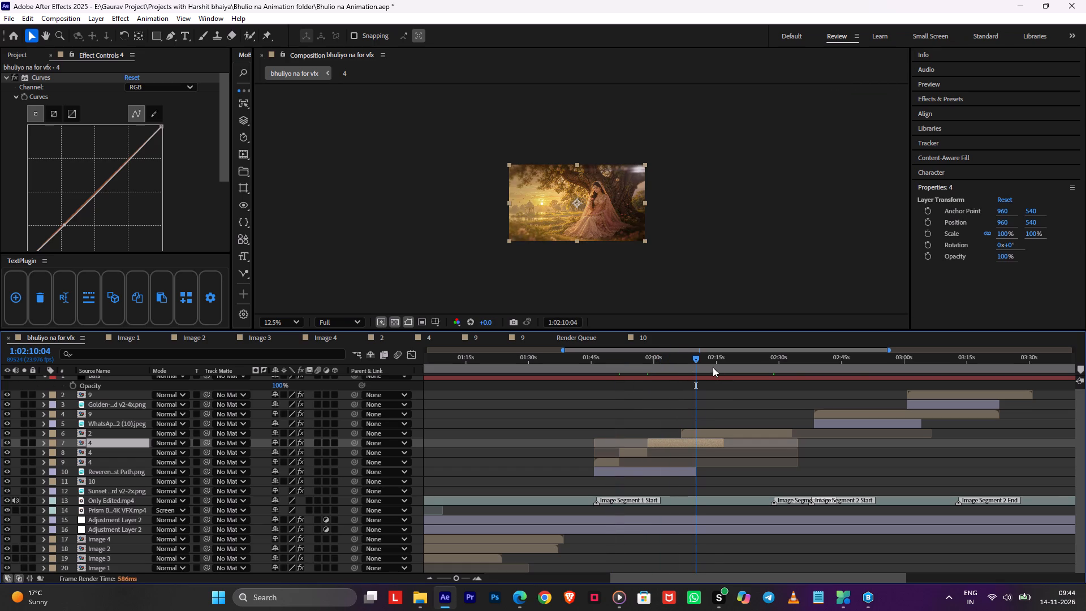
left_click(713, 364)
left_click(714, 431)
key("ctrl+shift+d")
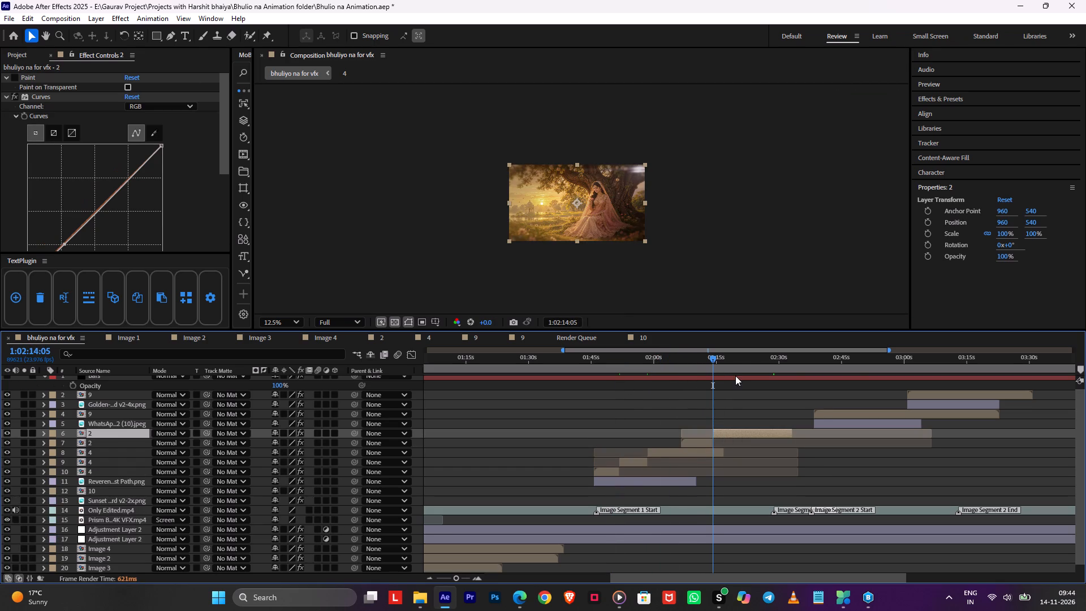
left_click(742, 367)
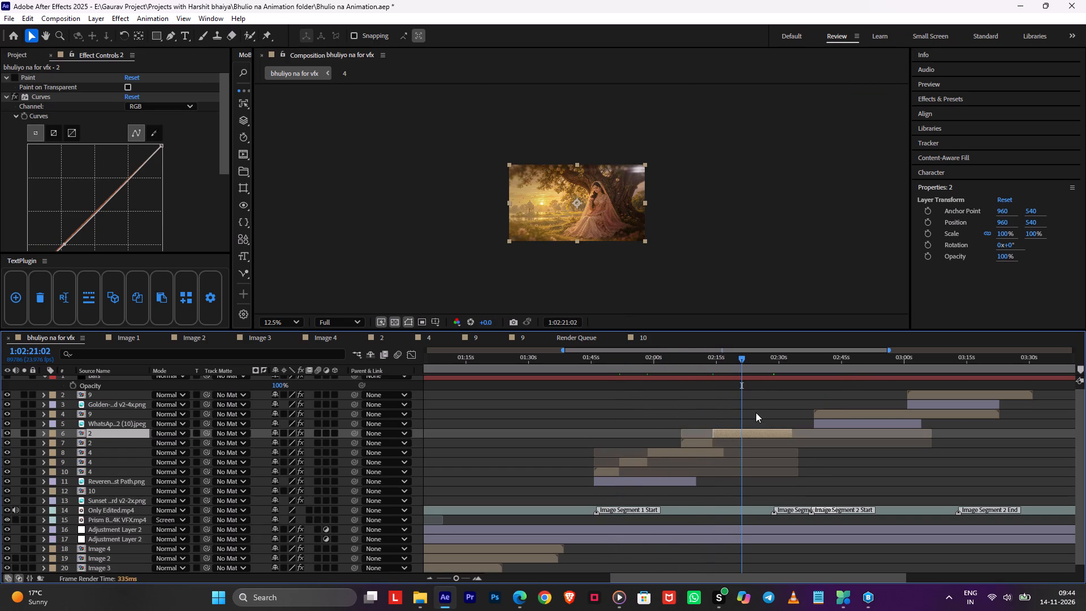
key("ctrl+shift+d")
Split the layer 9 that starts at the Image Segment 2 Start marker into three parts, cutting at 1:02:47:03 and 1:02:55:19.
double_click(765, 361)
left_click_drag(767, 361, 778, 365)
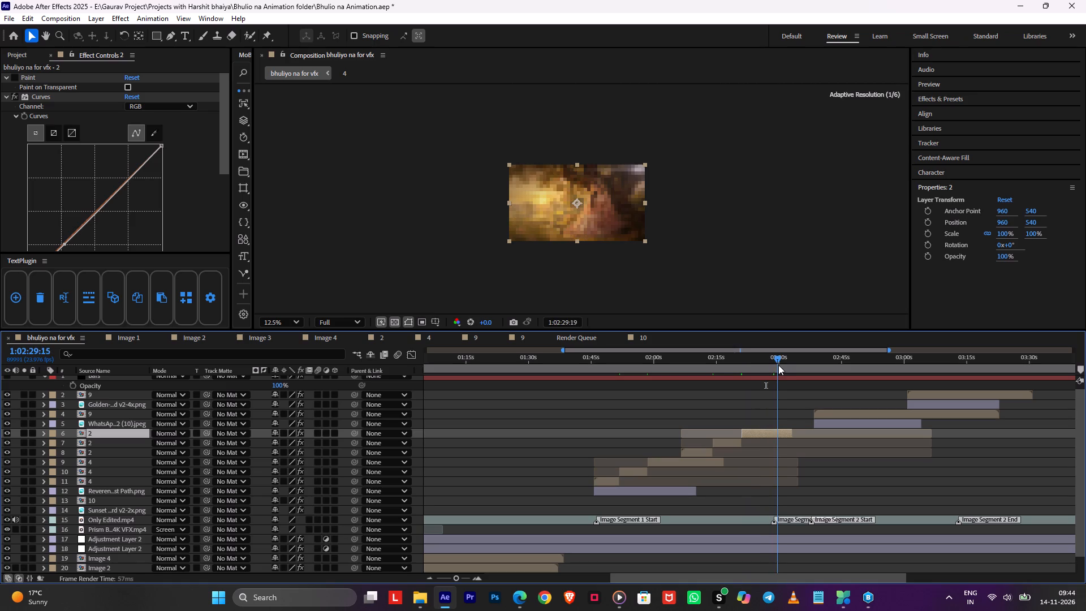
left_click_drag(778, 365, 772, 368)
left_click_drag(828, 359, 835, 363)
left_click_drag(842, 367, 850, 369)
left_click(850, 368)
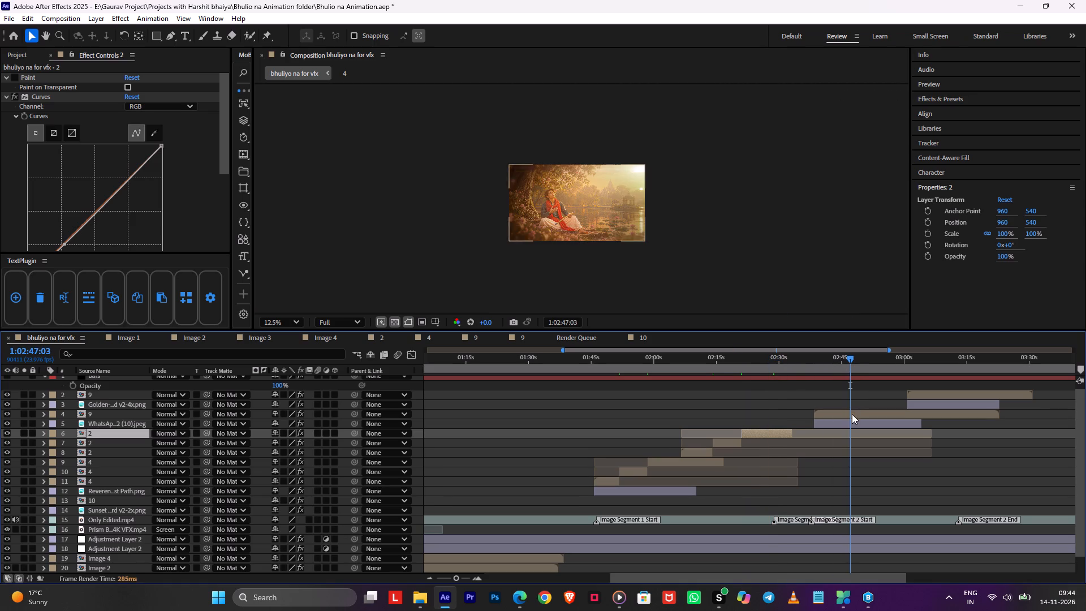
left_click(852, 414)
key("ctrl+shift+d")
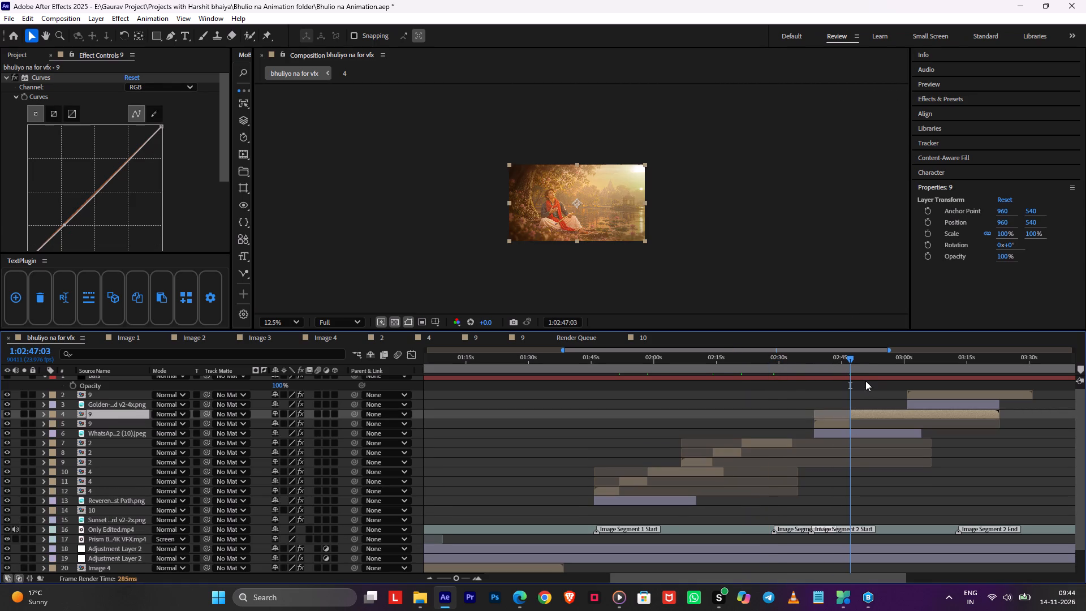
left_click(886, 363)
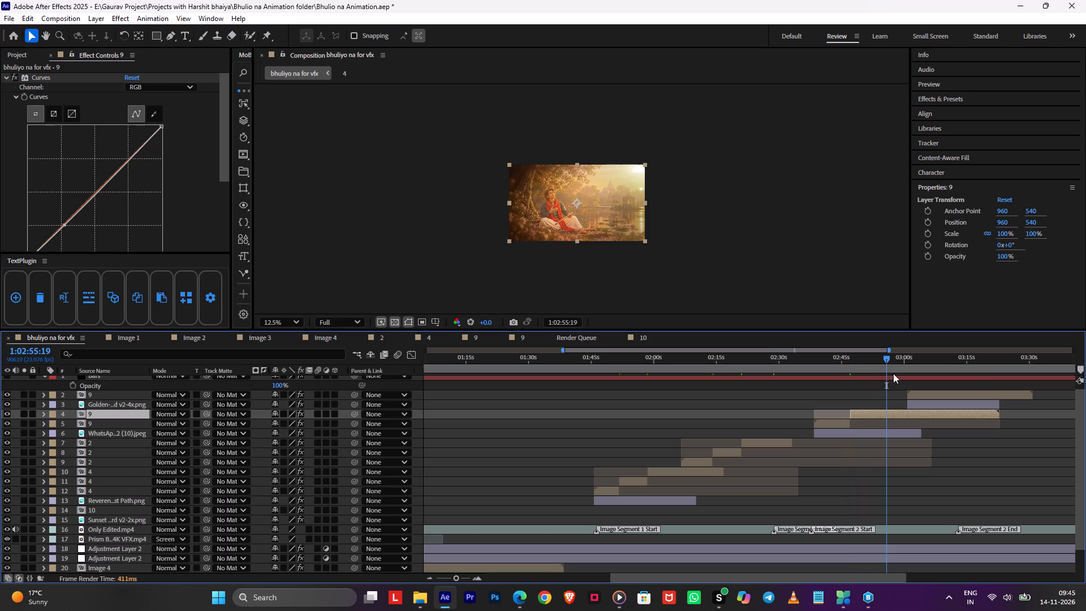
key("ctrl+shift+d")
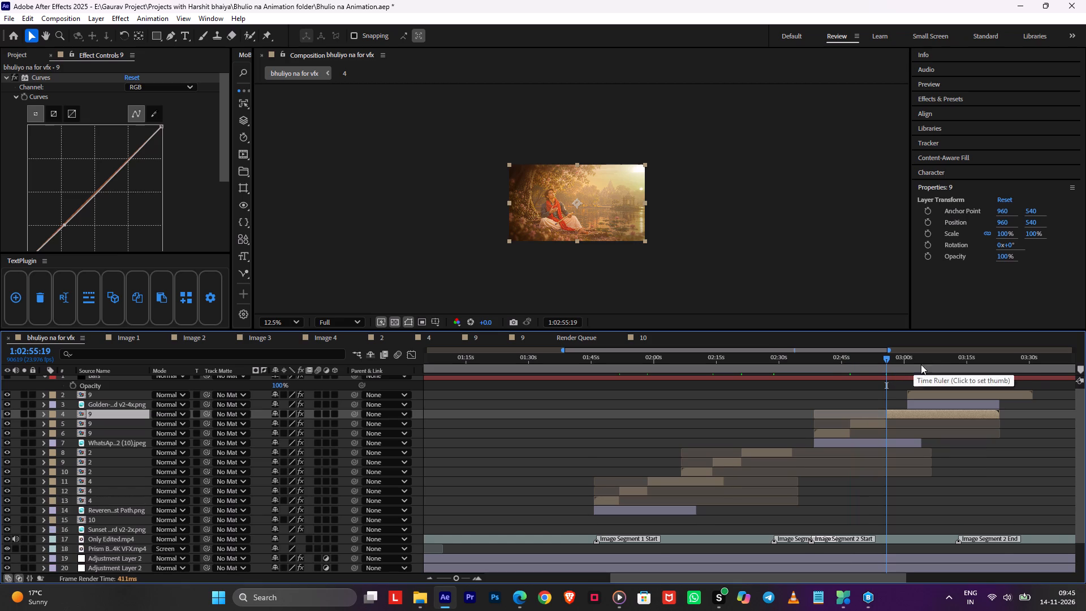
Split the topmost layer 9, above the Golden image layer, into three parts, cutting at 1:03:06:22 and 1:03:17:02.
left_click(929, 364)
left_click(956, 396)
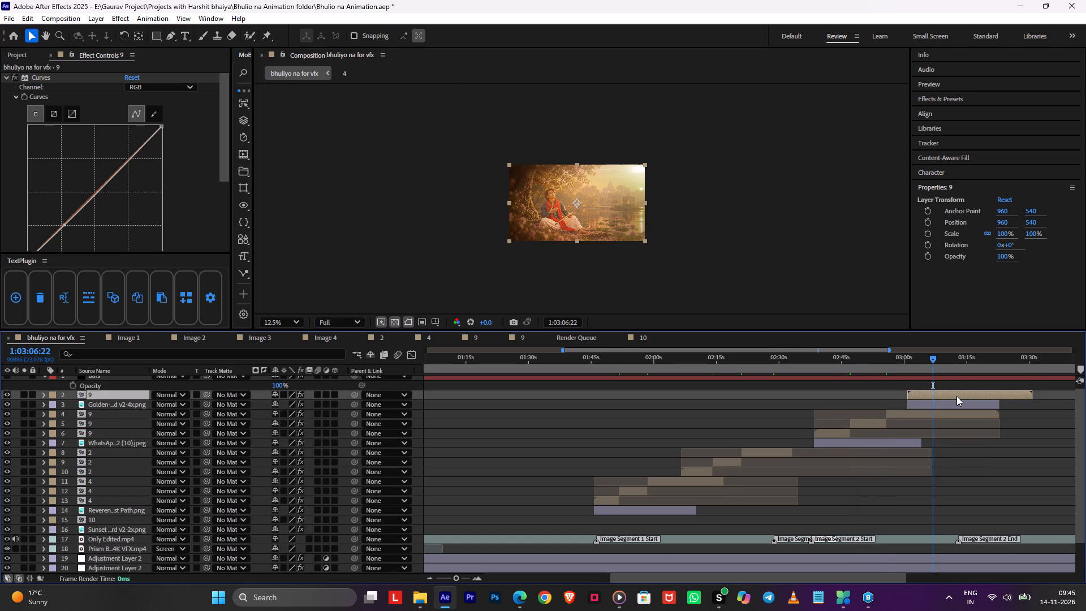
key("ctrl+shift+d")
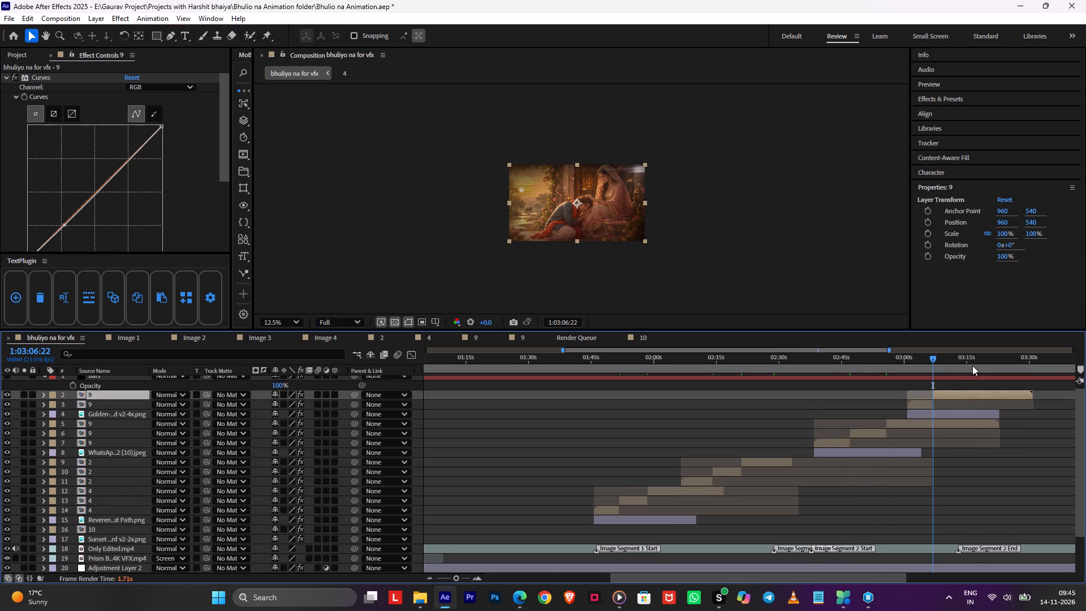
left_click(975, 364)
key("ctrl+shift+d")
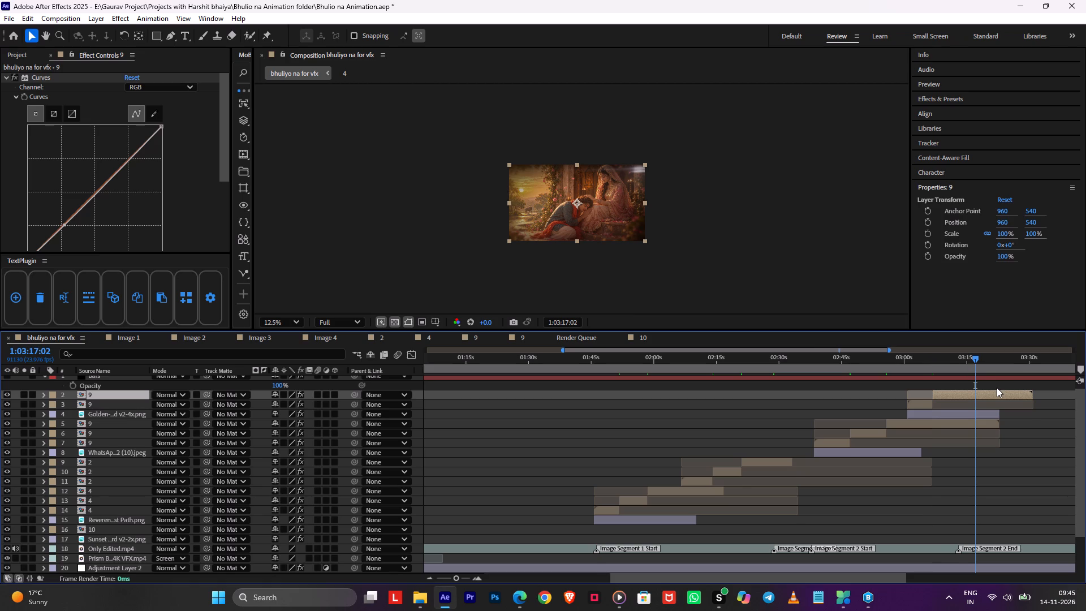
Split layer 10 into three parts, cutting at 1:04:23:09 and 1:04:29:21, and save the project.
left_click(1003, 368)
scroll(997, 439, "down", 6)
middle_click_drag(975, 453, 594, 459)
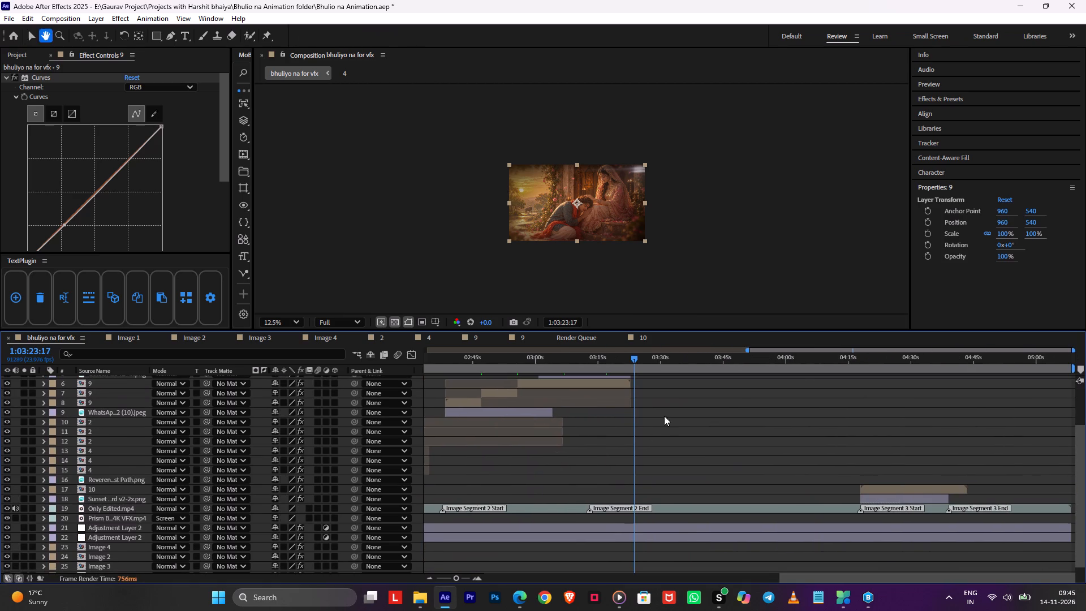
left_click_drag(854, 357, 860, 364)
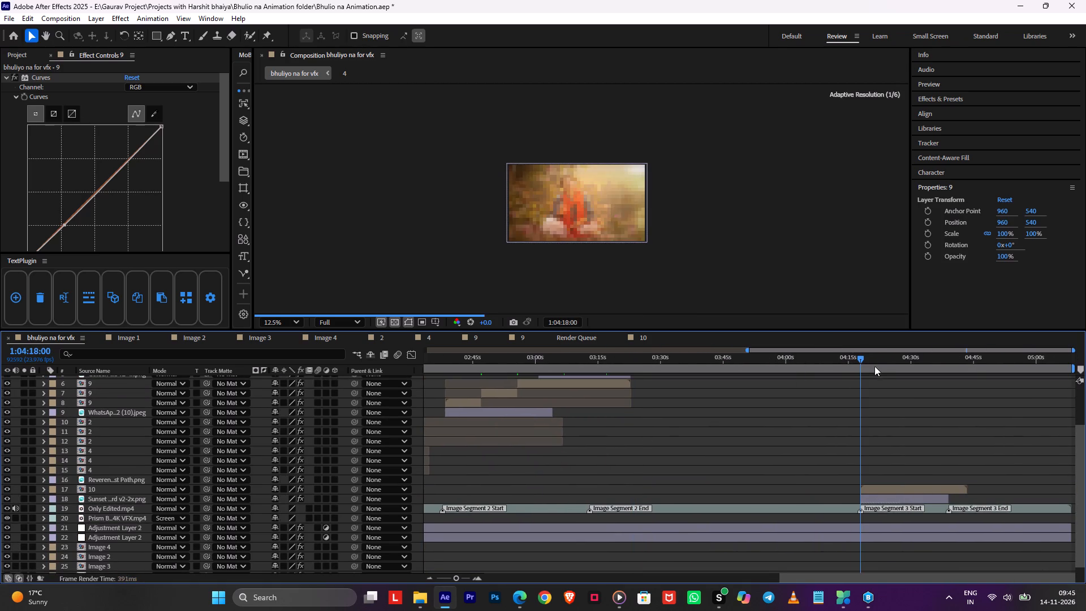
double_click(874, 362)
left_click(883, 363)
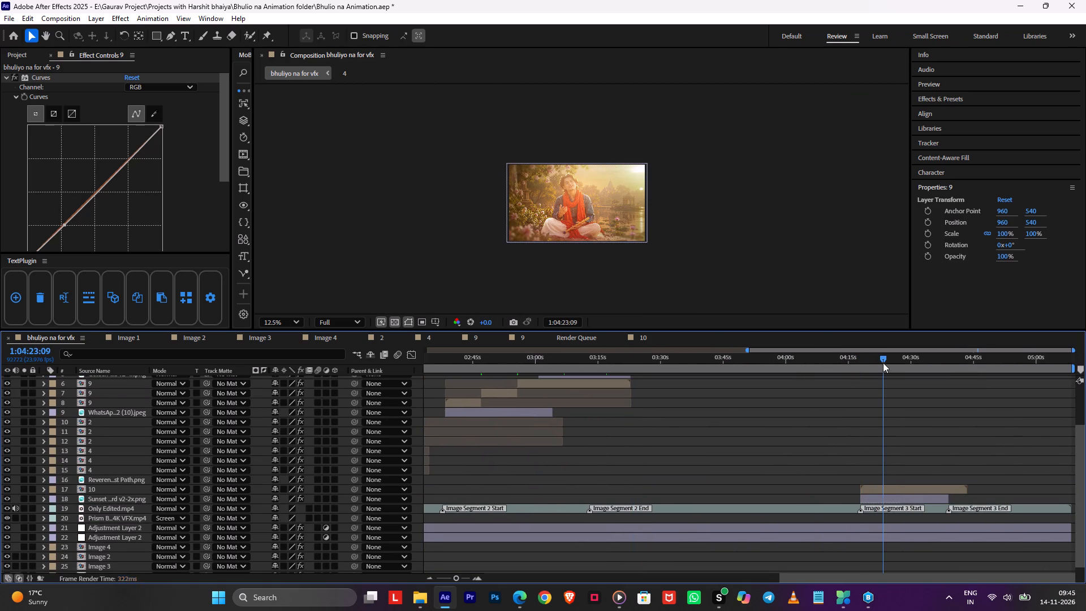
left_click(879, 487)
key("ctrl+shift+d")
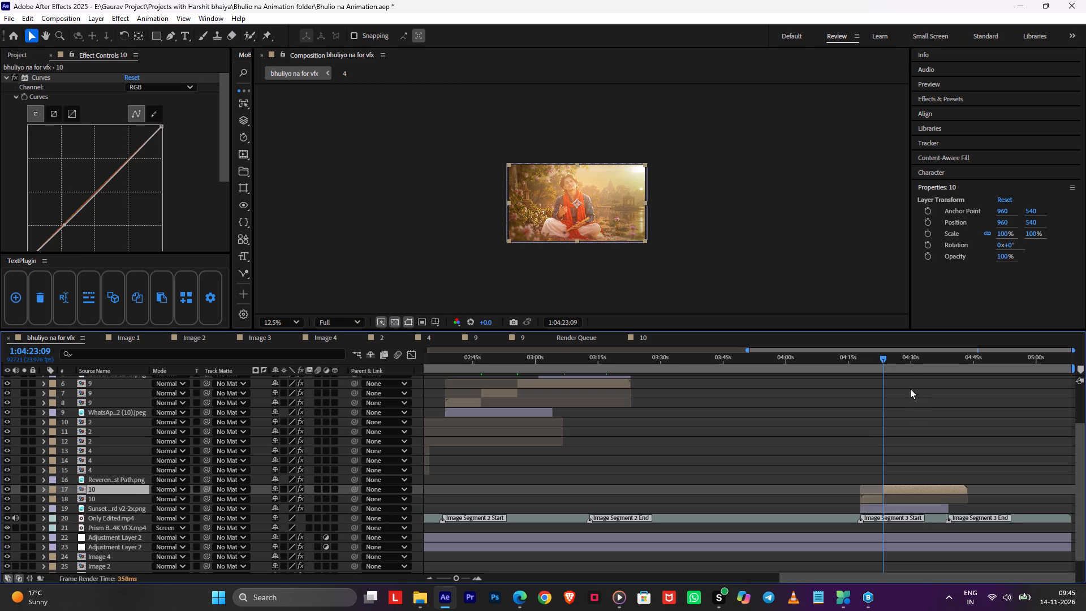
left_click(910, 369)
key("ctrl+shift+d")
left_click(918, 443)
scroll(919, 441, "down", 11, "alt")
scroll(919, 441, "up", 1, "alt")
scroll(919, 441, "down", 1, "alt")
key("ctrl+s")
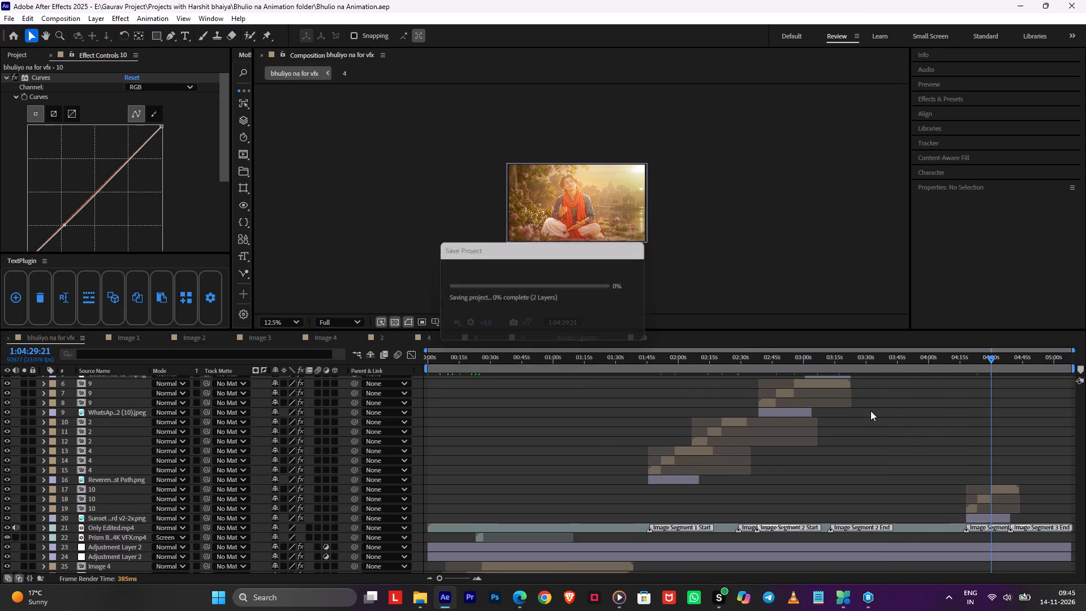
Move the three layer 10 parts and the Sunset image layer up the stack to directly below the Bars layer.
scroll(869, 410, "down", 1)
scroll(869, 410, "up", 3)
scroll(870, 410, "down", 2)
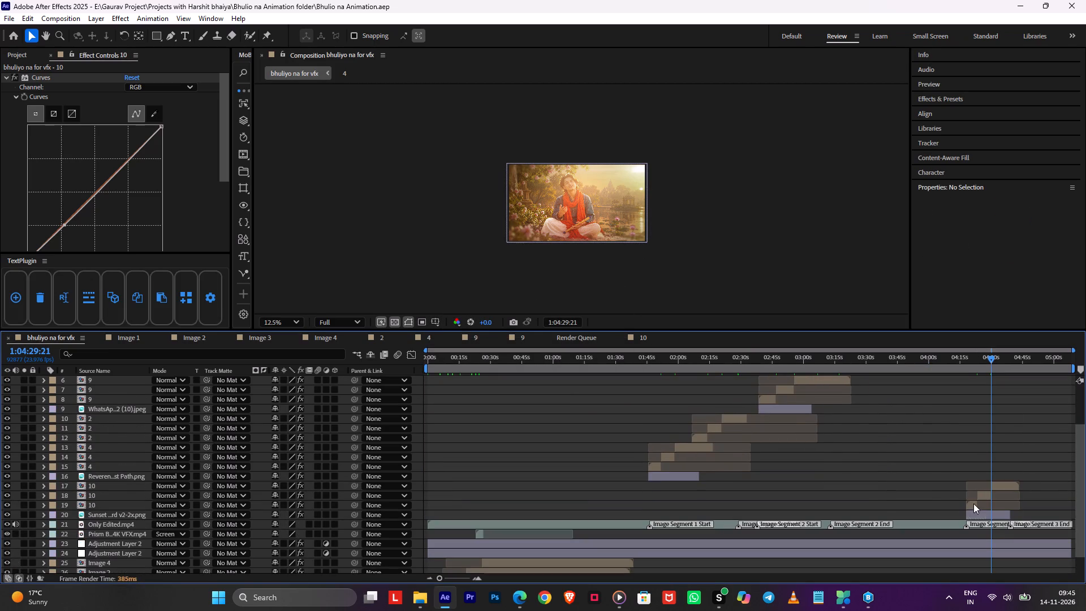
left_click(972, 510)
left_click(972, 514)
left_click(990, 476, "shift")
left_click(985, 489, "shift")
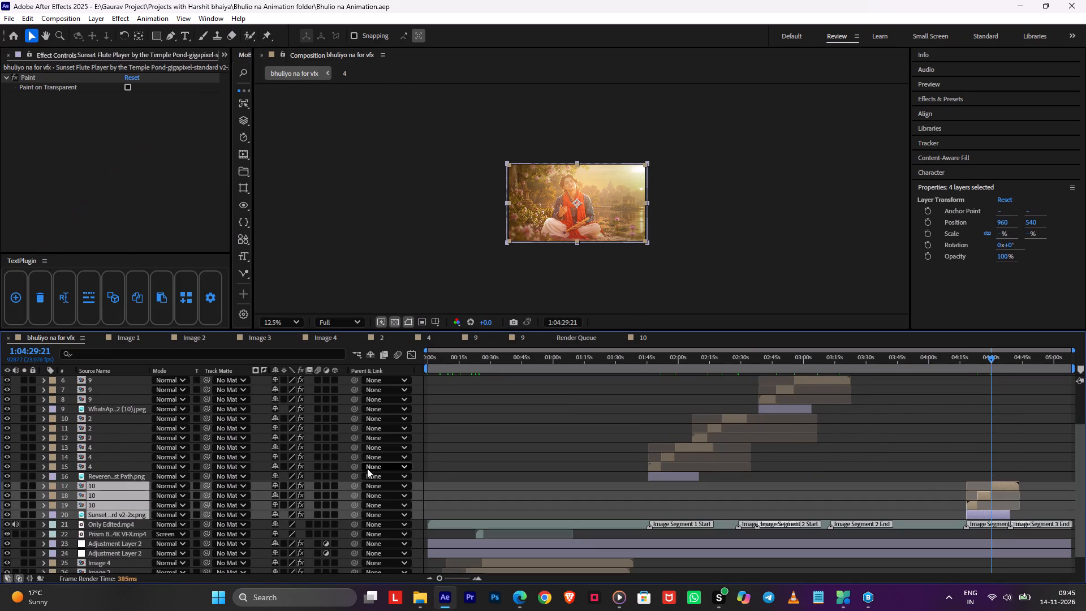
triple_click(118, 482)
key("Tab")
left_click(100, 481)
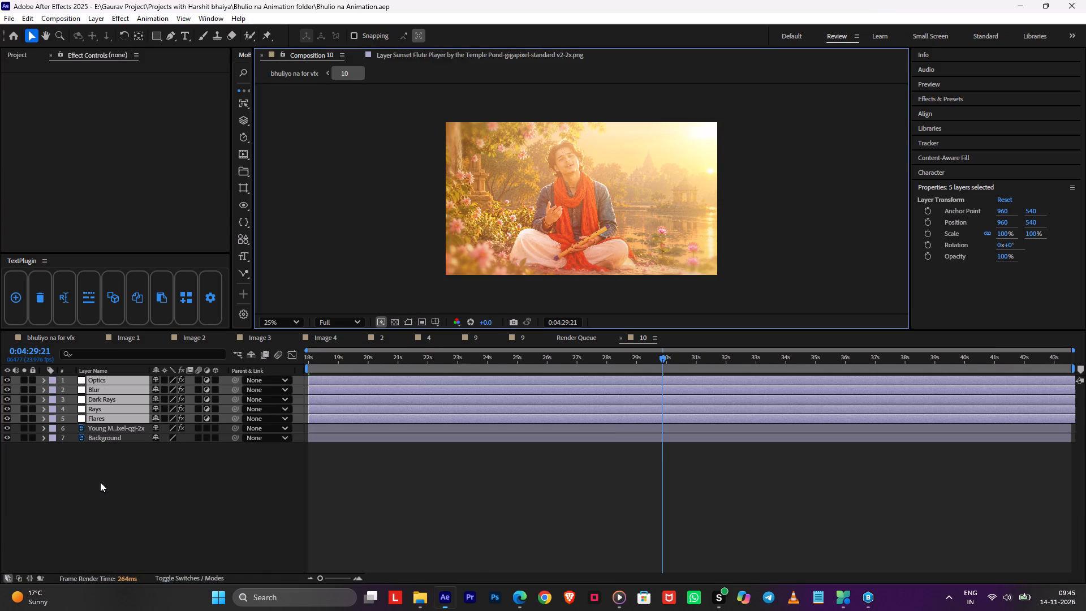
left_click_drag(106, 486, 127, 391)
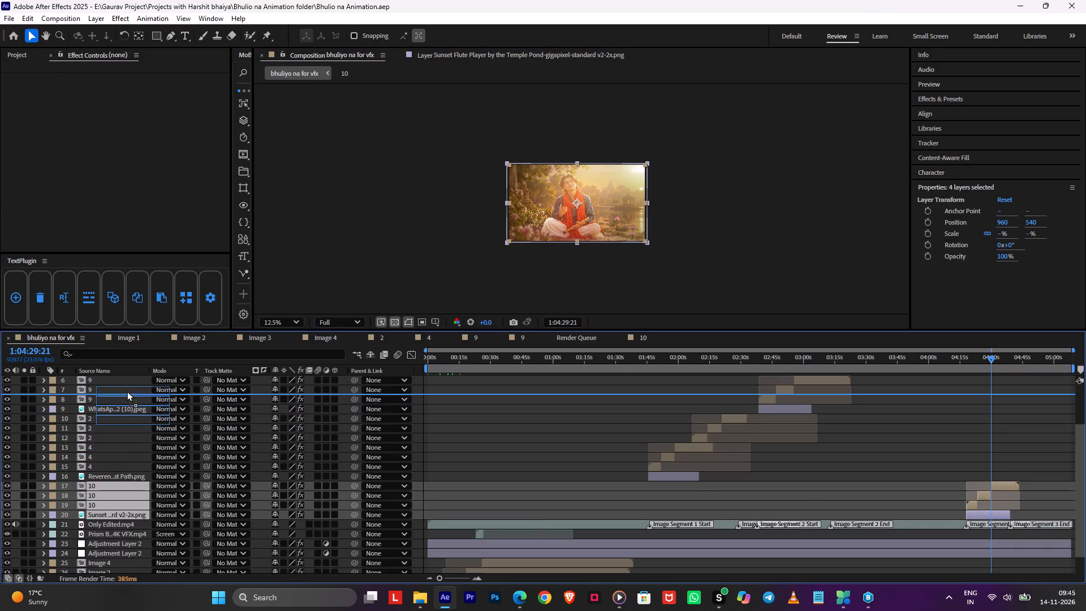
left_click_drag(127, 391, 140, 391)
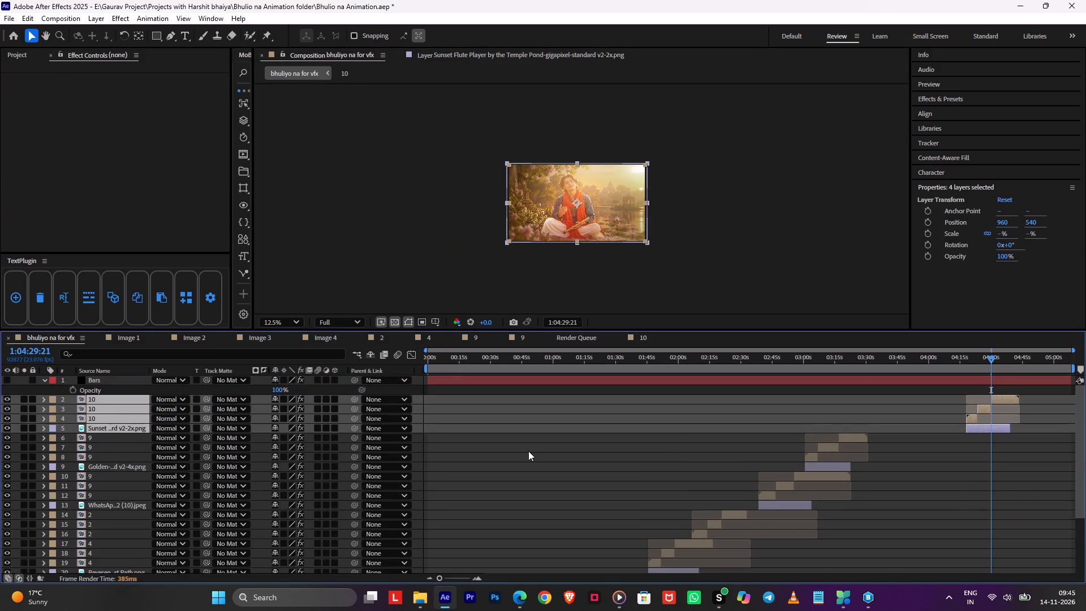
left_click(611, 482)
Collapse the Bars layer's properties, leaving the layer unlocked.
left_click(35, 381)
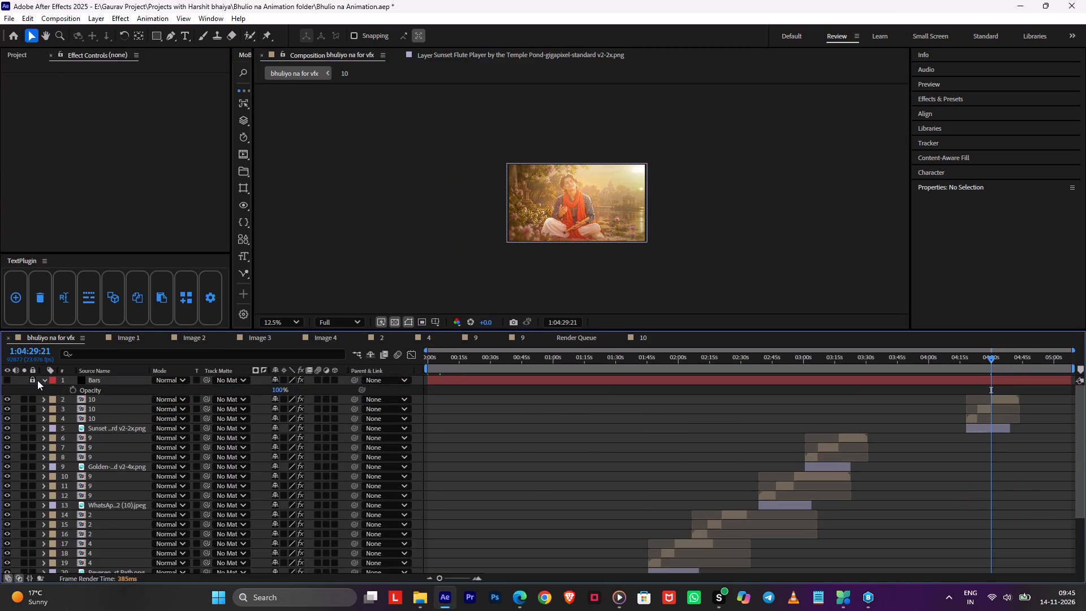
left_click(37, 380)
left_click(35, 381)
left_click(52, 380)
left_click(45, 380)
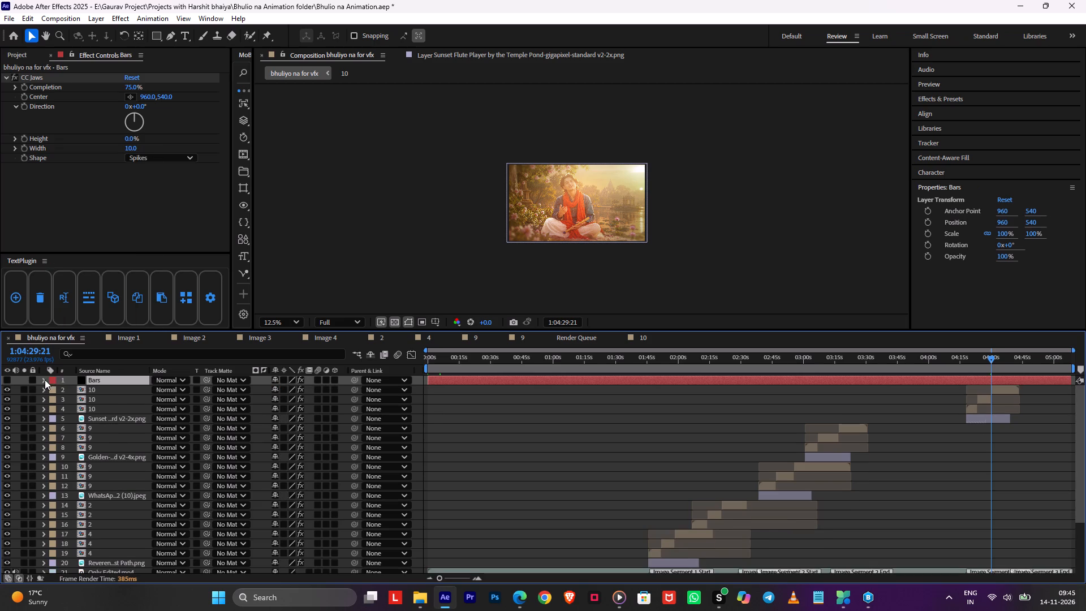
Set the composition preview resolution to Quarter and save the project.
left_click(343, 325)
left_click(338, 404)
left_click(458, 417)
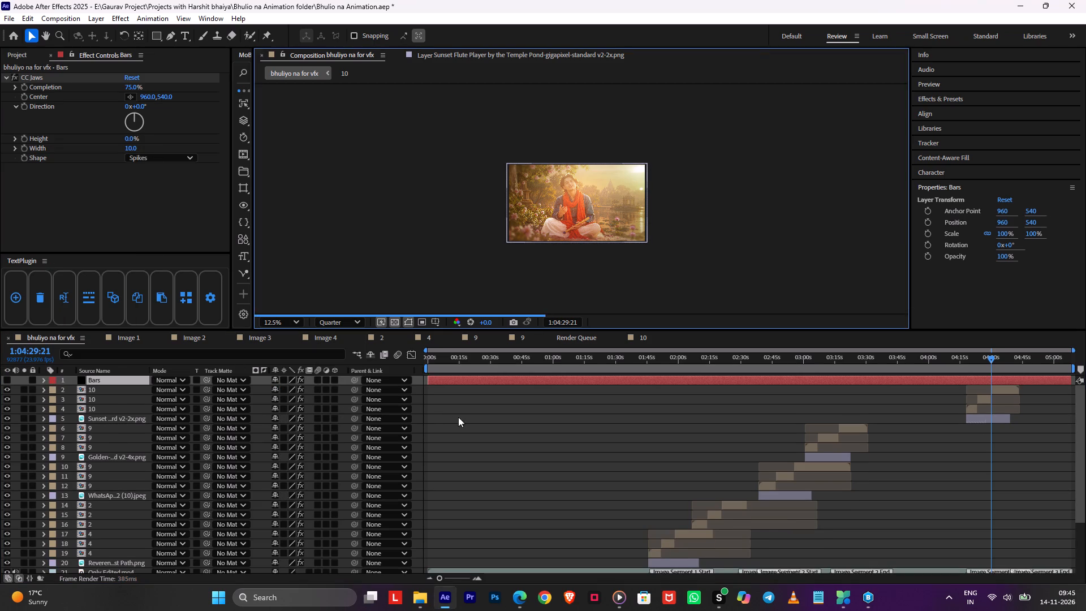
key("ctrl+s")
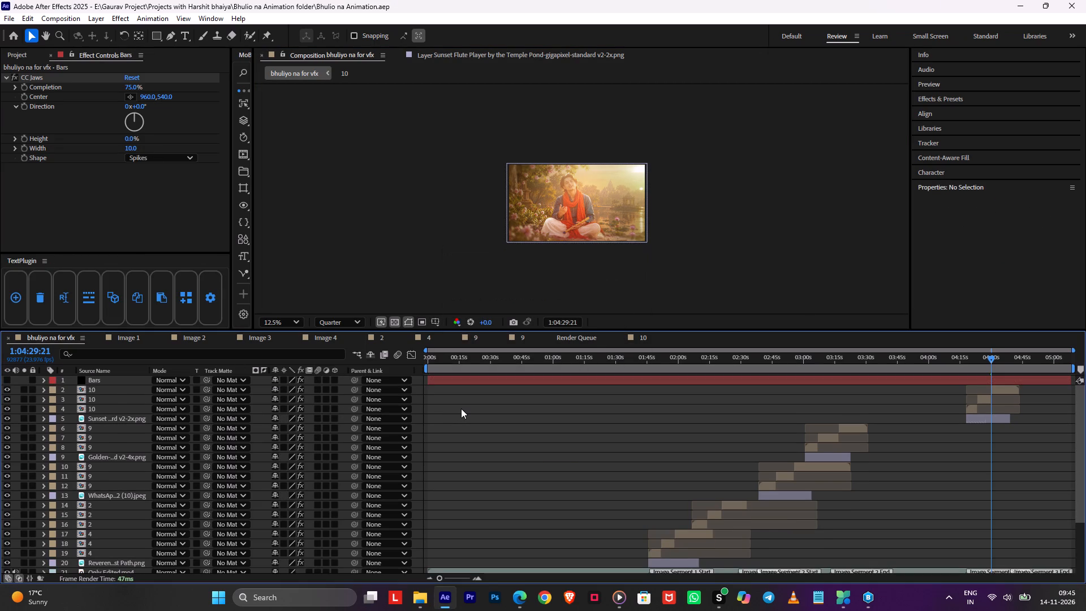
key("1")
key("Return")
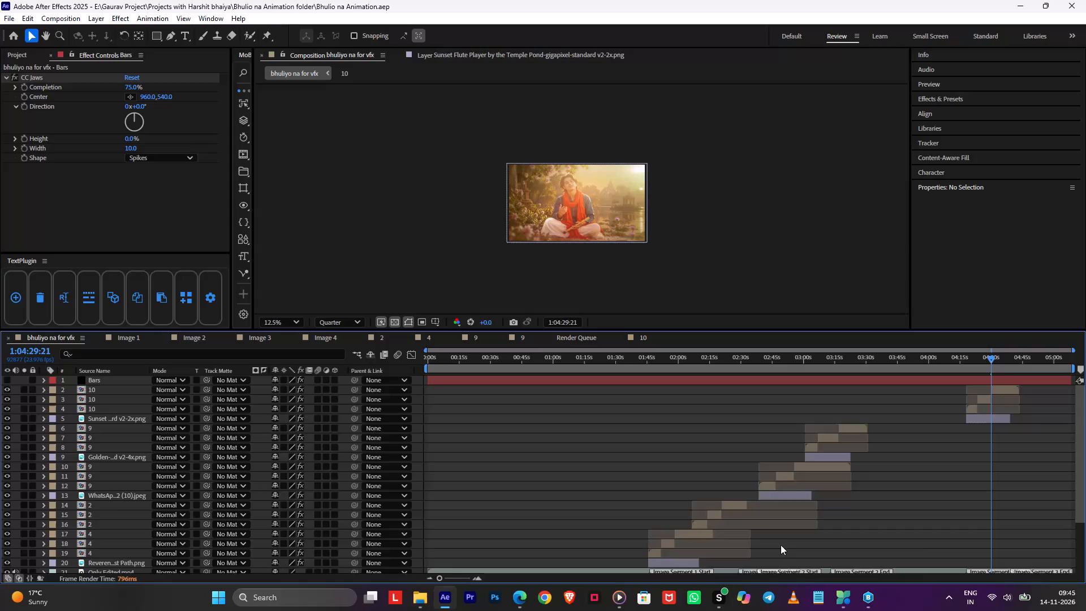
Postpone the Sapphire plug-ins update reminder and return to the bhuliyo na for vfx timeline.
left_click(870, 561)
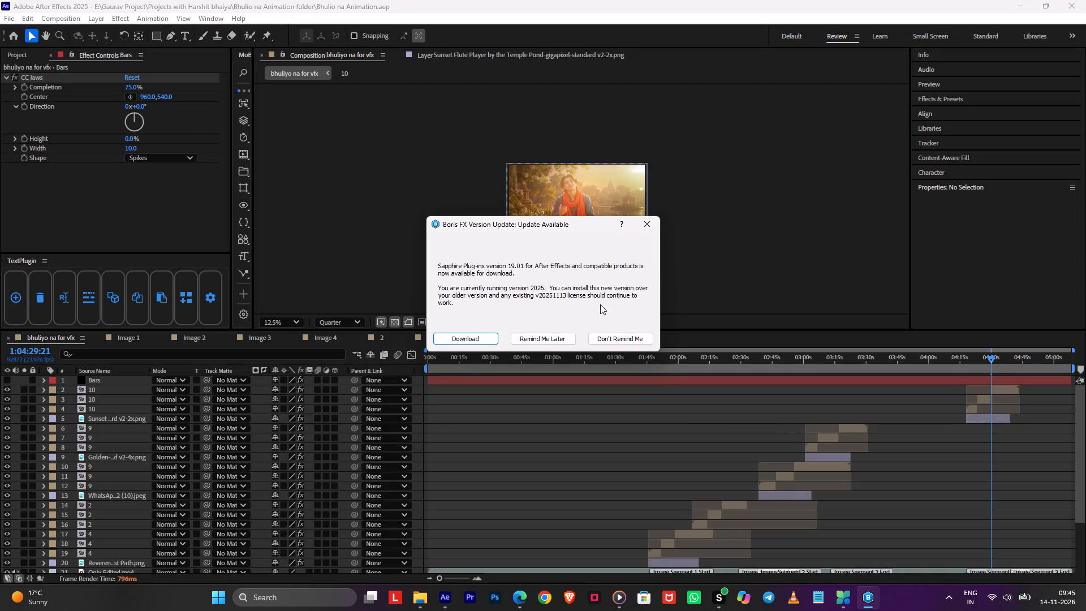
left_click(523, 339)
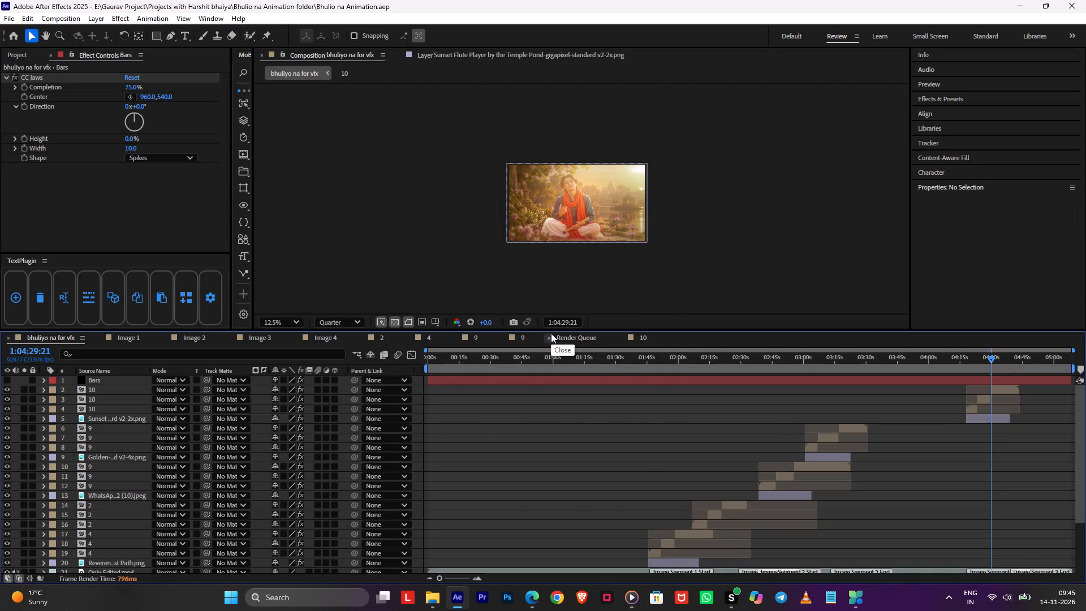
left_click(911, 474)
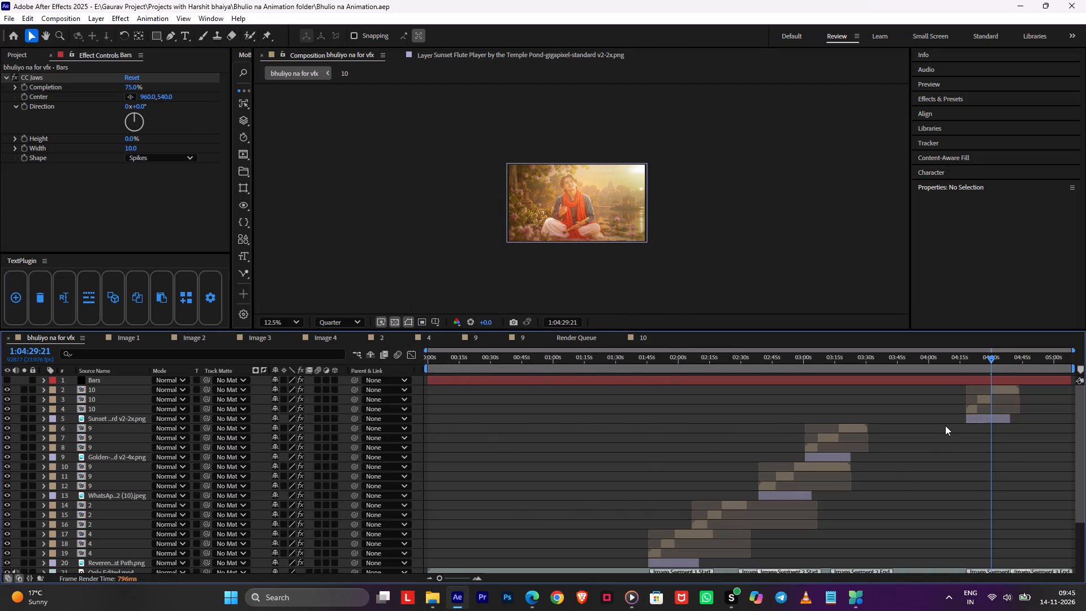
Delete the four still image layers, Sunset, Golden, WhatsApp and Reverent Path, from bhuliyo na for vfx and save the project.
left_click(957, 418)
left_click(965, 418)
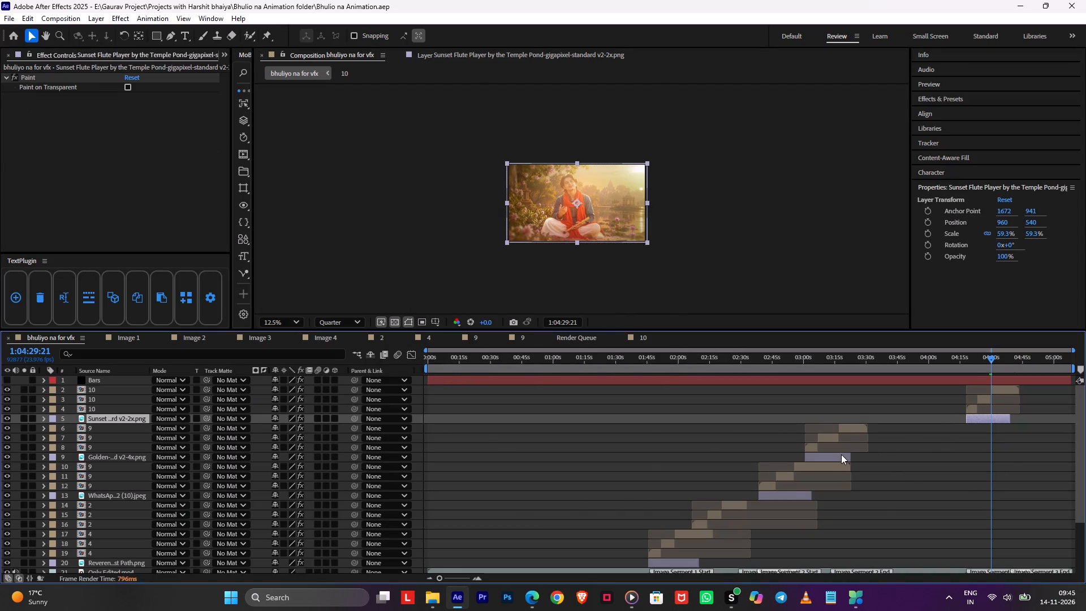
left_click(841, 454, "ctrl")
left_click(798, 496, "ctrl")
left_click(700, 564, "ctrl")
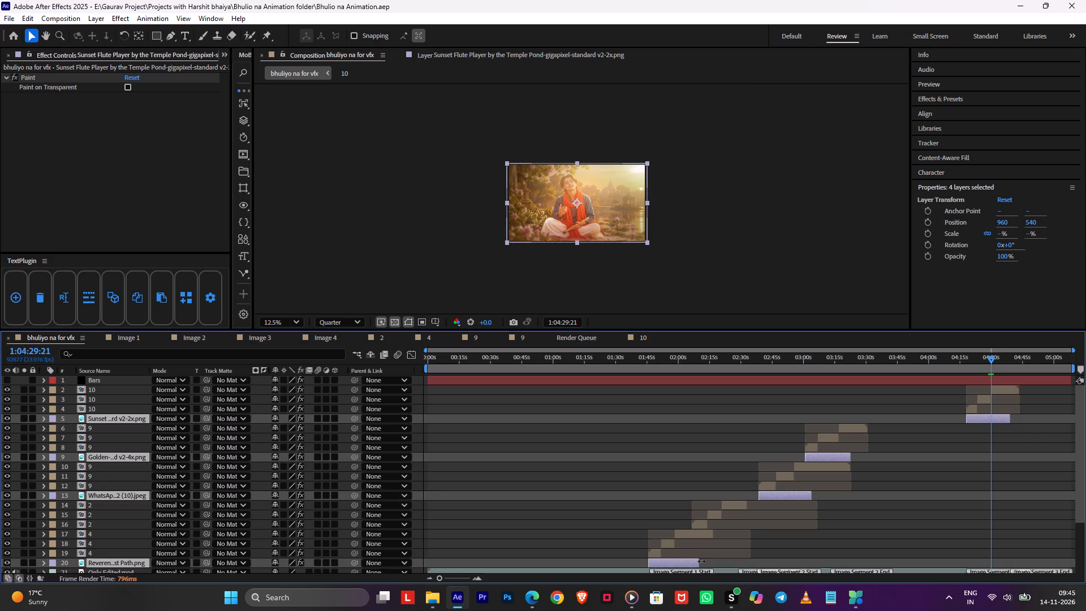
key("Delete")
left_click(892, 481)
key("ctrl+s")
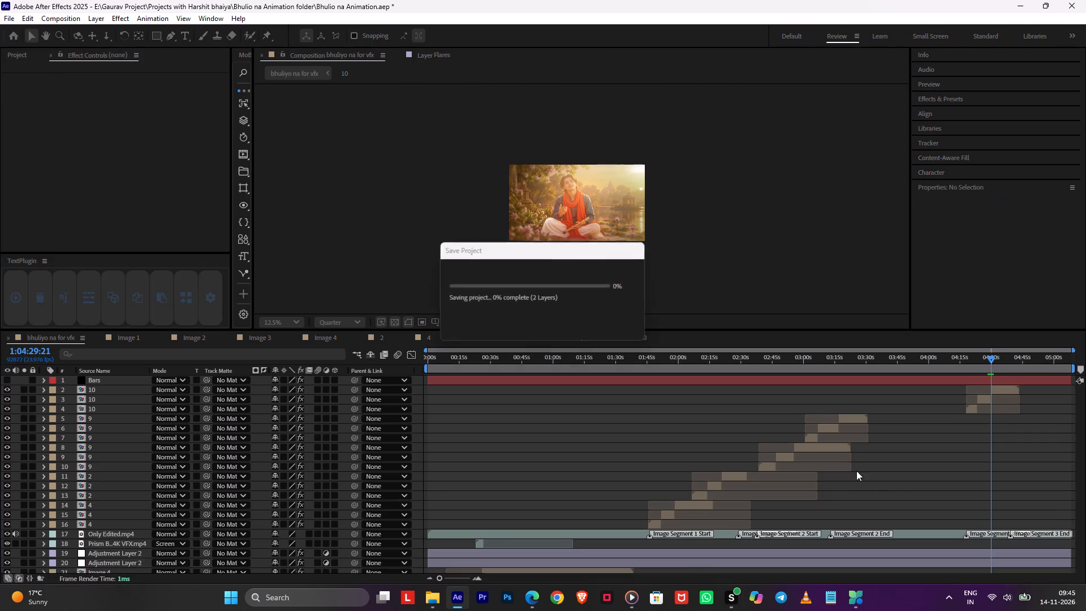
Trim the end of layer 8, a part of composition 9, back to about 1:03:06:22, where layer 7 ends.
left_click_drag(849, 451, 816, 449)
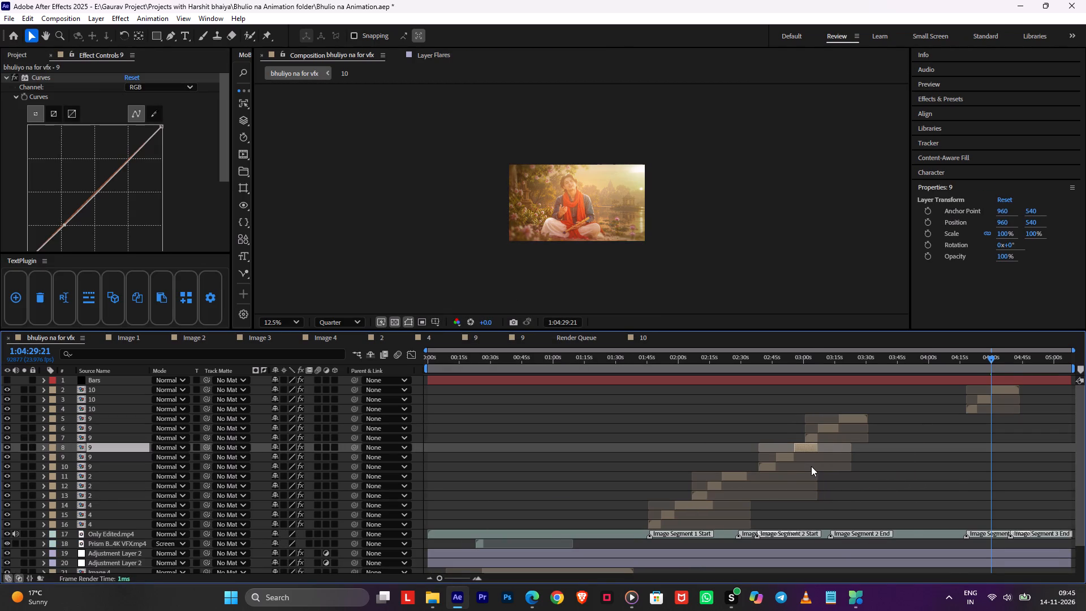
scroll(811, 466, "up", 4, "alt")
left_click(875, 372)
left_click_drag(875, 372, 916, 376)
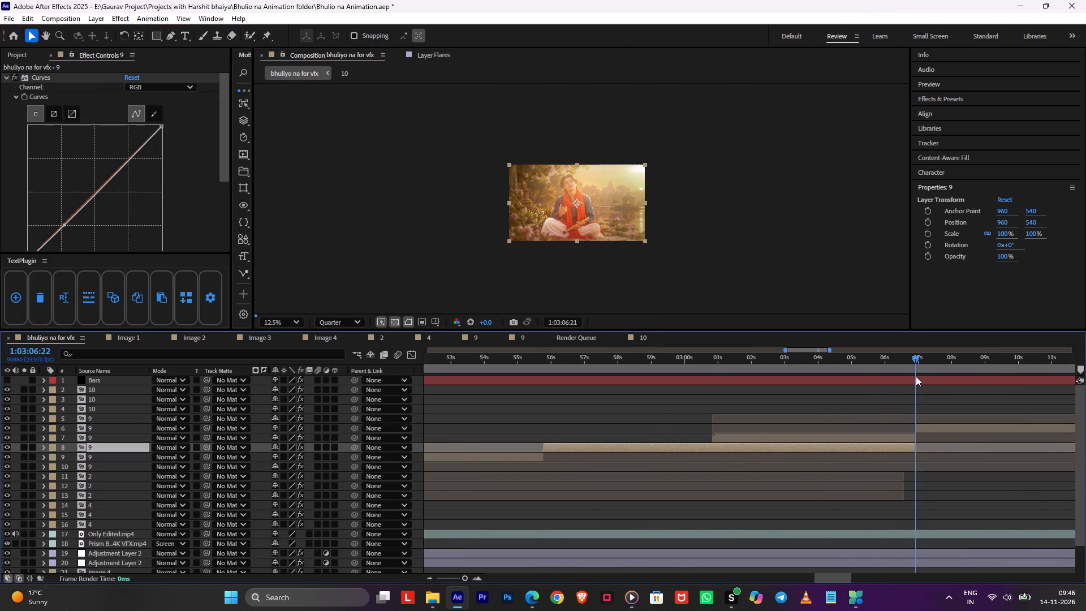
Hide the Optics, Blur, Dark Rays, Rays and Flares adjustment layers inside composition 4, return to the parent composition and save.
left_click_drag(916, 376, 0, 397)
scroll(511, 433, "down", 9)
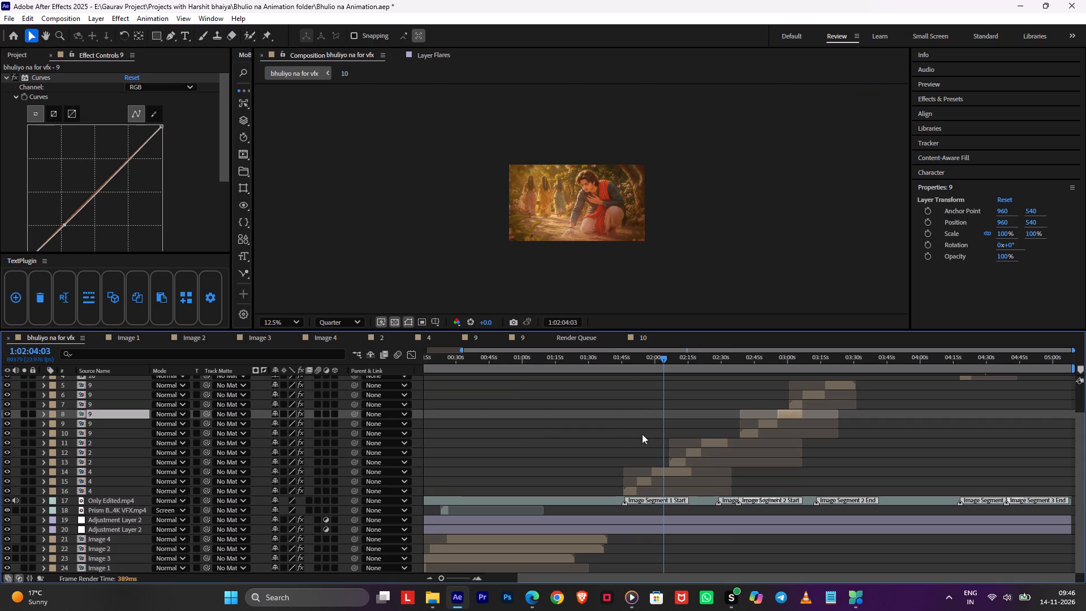
left_click(636, 364)
left_click(636, 365)
left_click_drag(636, 366, 631, 372)
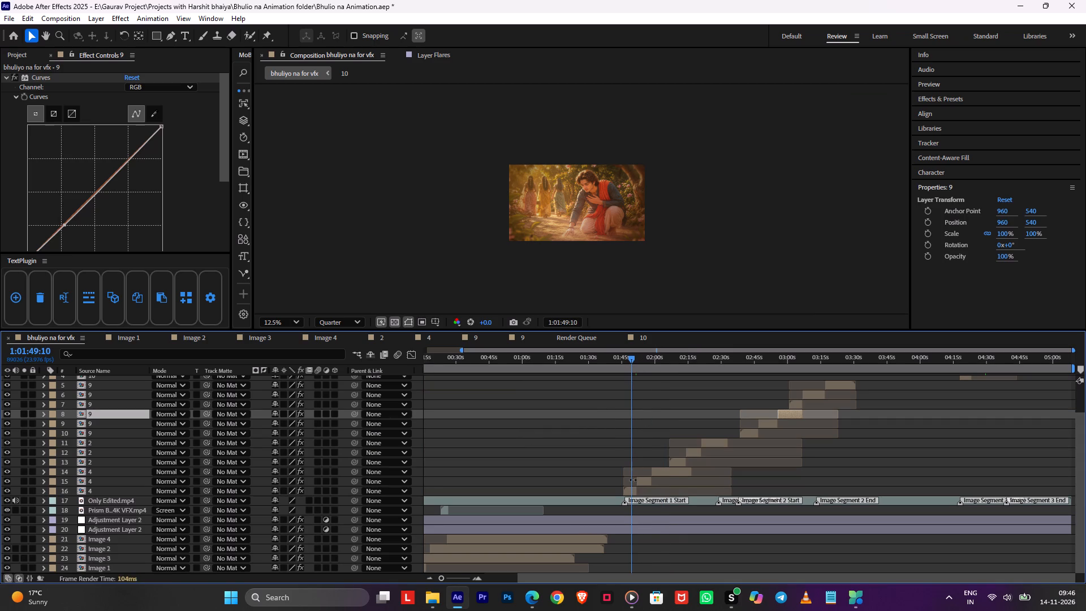
double_click(633, 493)
left_click(519, 421)
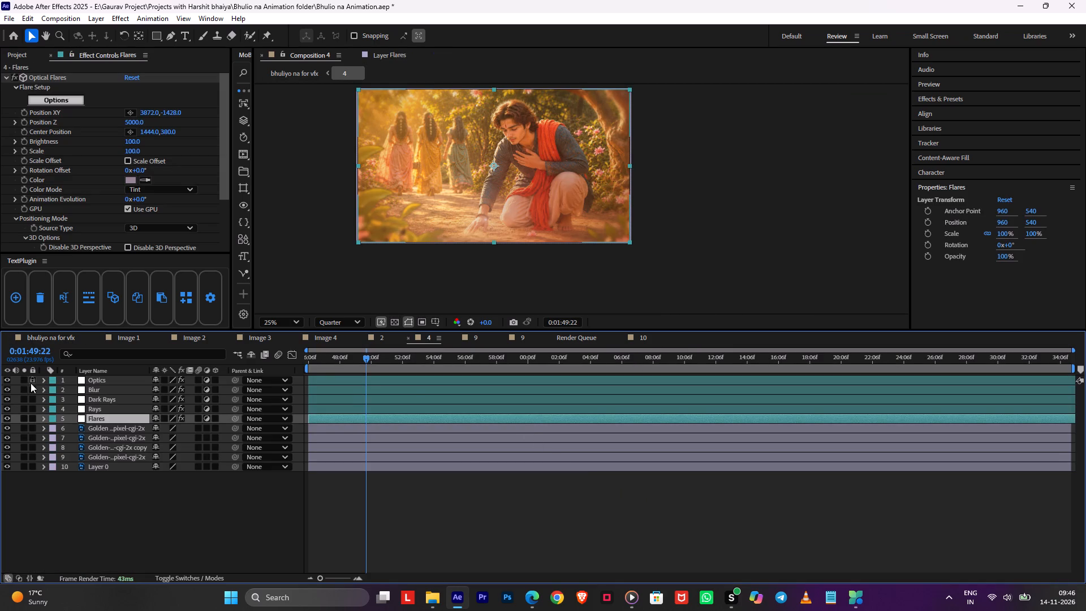
left_click(105, 383, "shift")
left_click(7, 379)
left_click(502, 490)
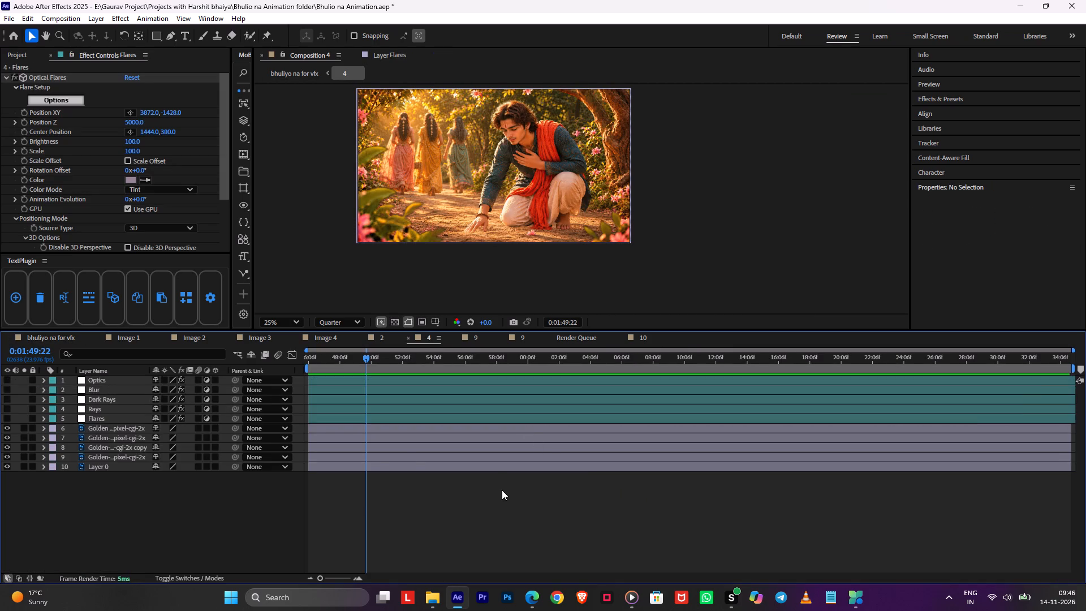
key("Tab")
left_click(417, 490)
key("ctrl+s")
Duplicate composition 4 in the project and replace its second timeline part, layer 15, with the duplicate.
scroll(649, 477, "up", 3, "alt")
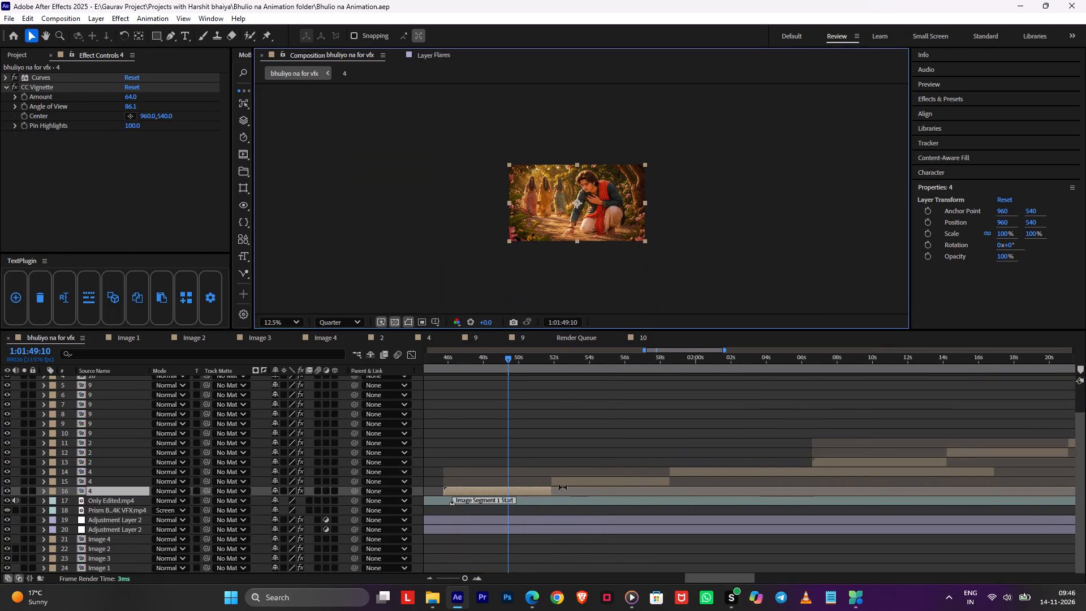
right_click(531, 490)
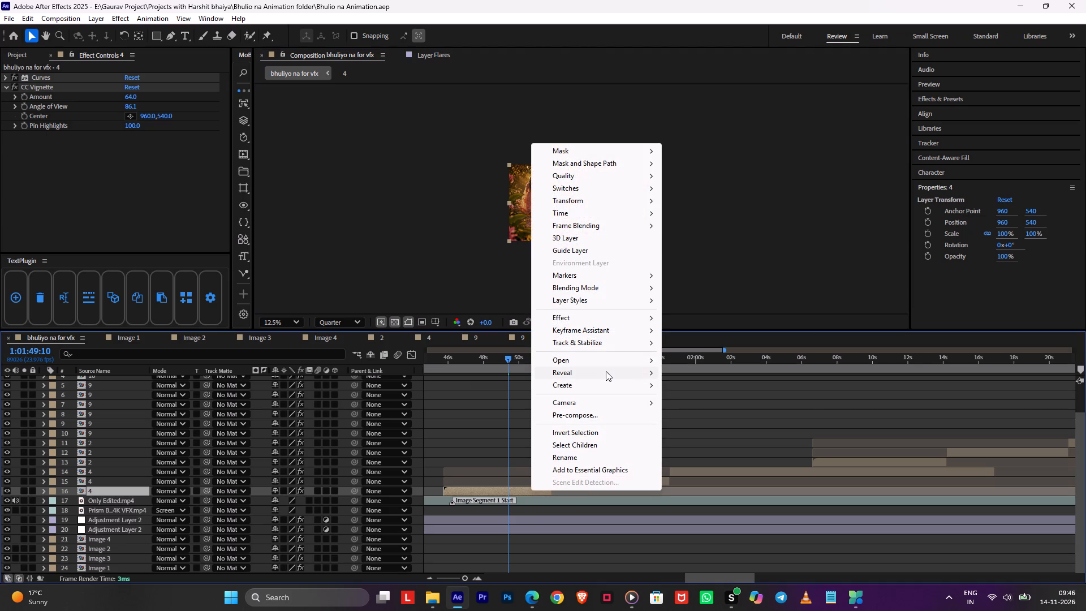
left_click(768, 386)
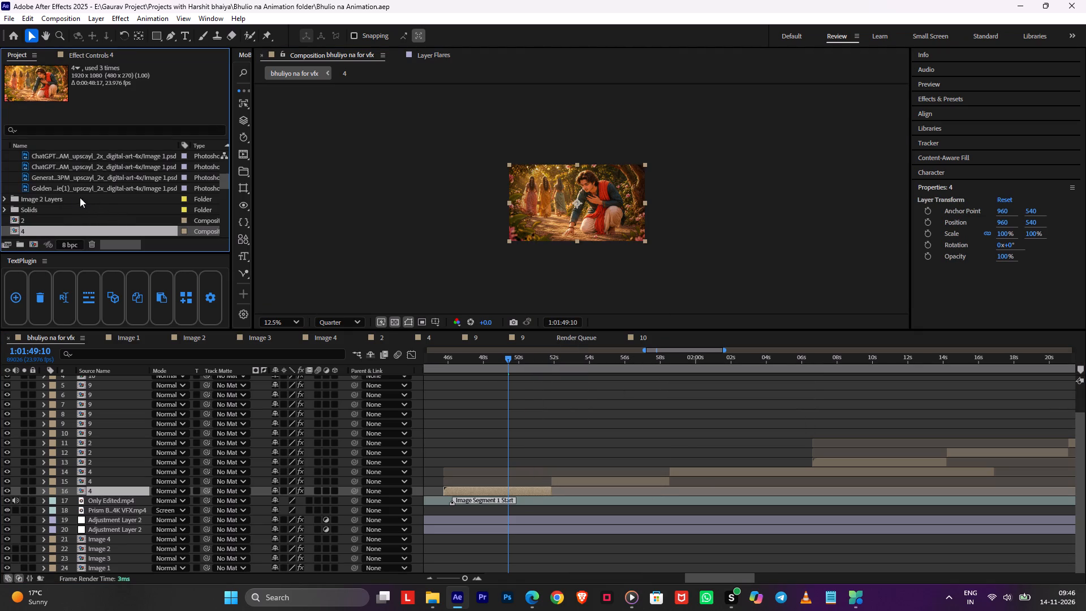
key("ctrl+d")
left_click(574, 481)
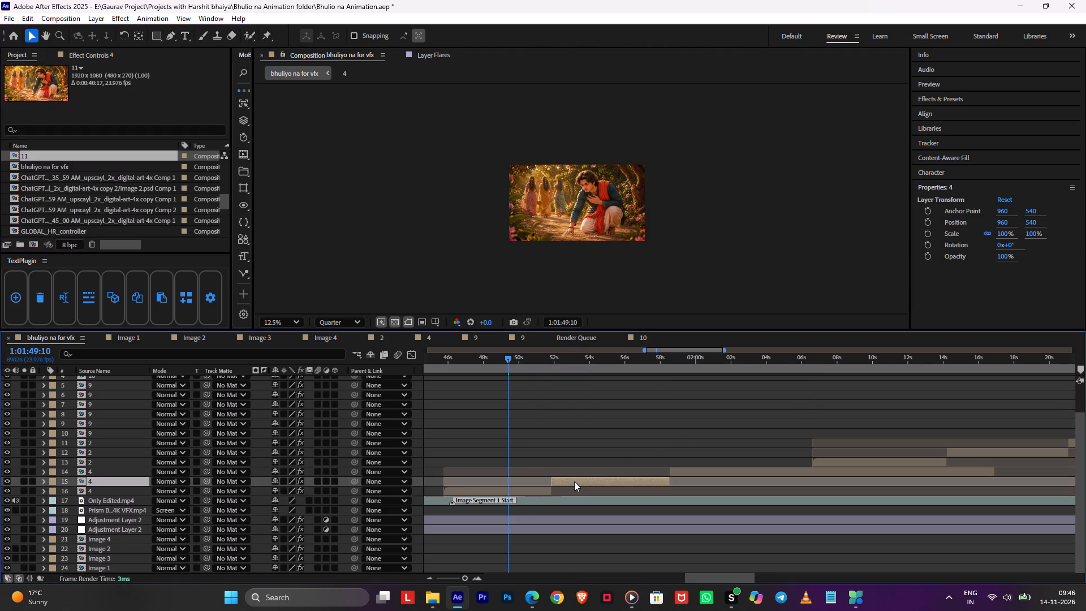
left_click_drag(31, 157, 221, 311)
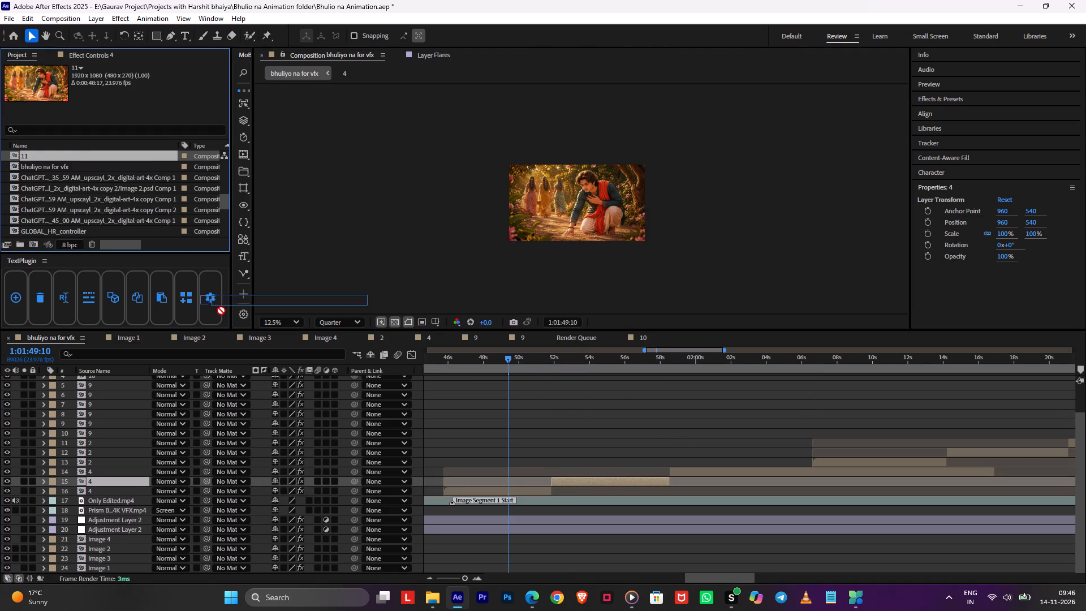
left_click_drag(221, 311, 92, 481)
Rename the duplicated composition as 4.1.
right_click(92, 481)
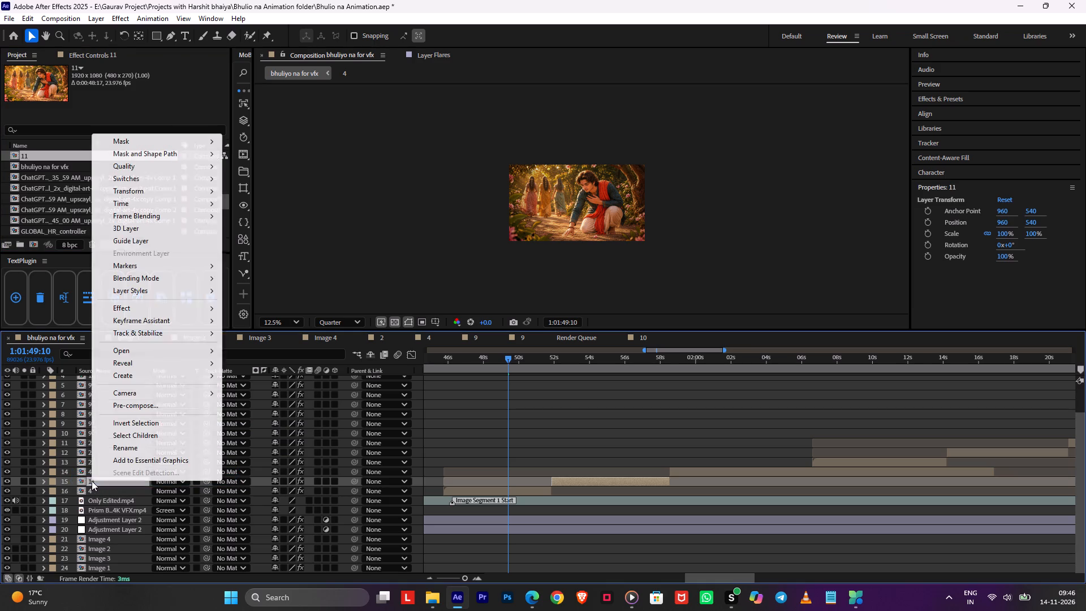
left_click(23, 156)
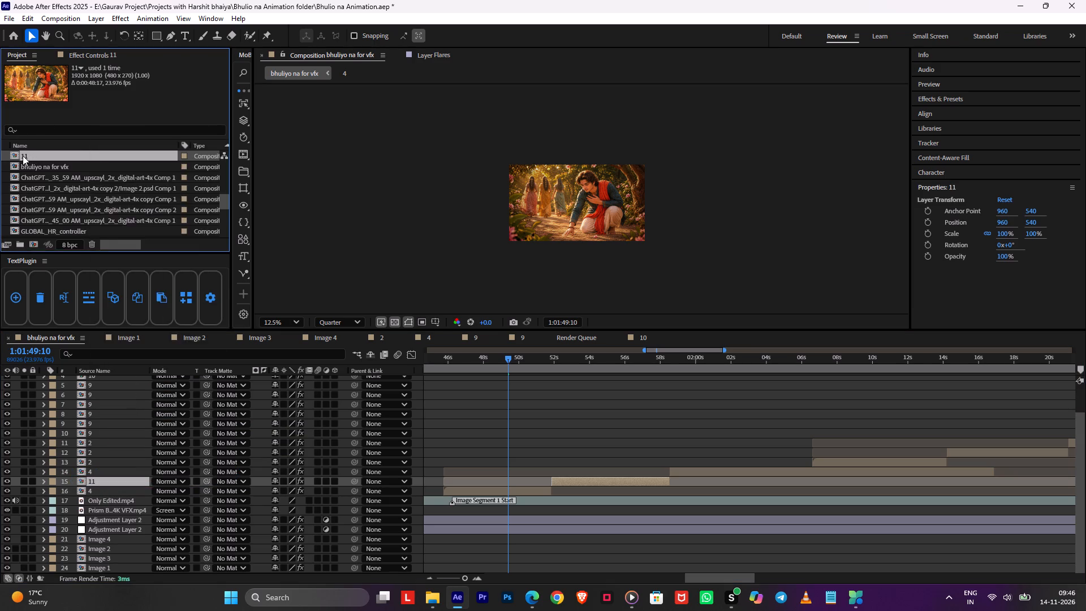
right_click(23, 156)
left_click(81, 359)
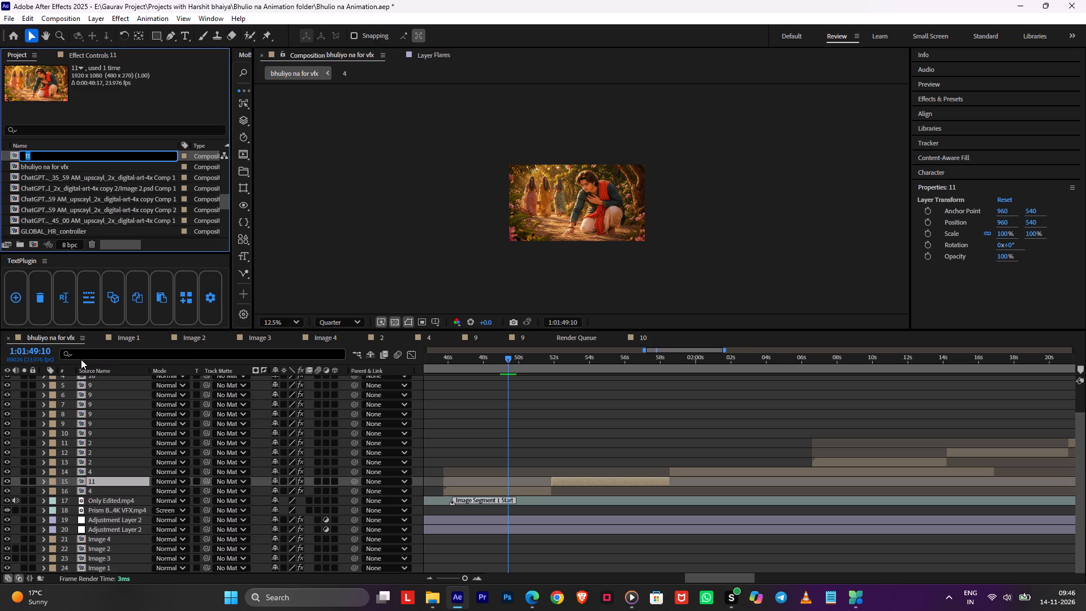
type("4.1")
Duplicate composition 4.1 and replace the third part of composition 4, layer 14, with the duplicate.
left_click(108, 473)
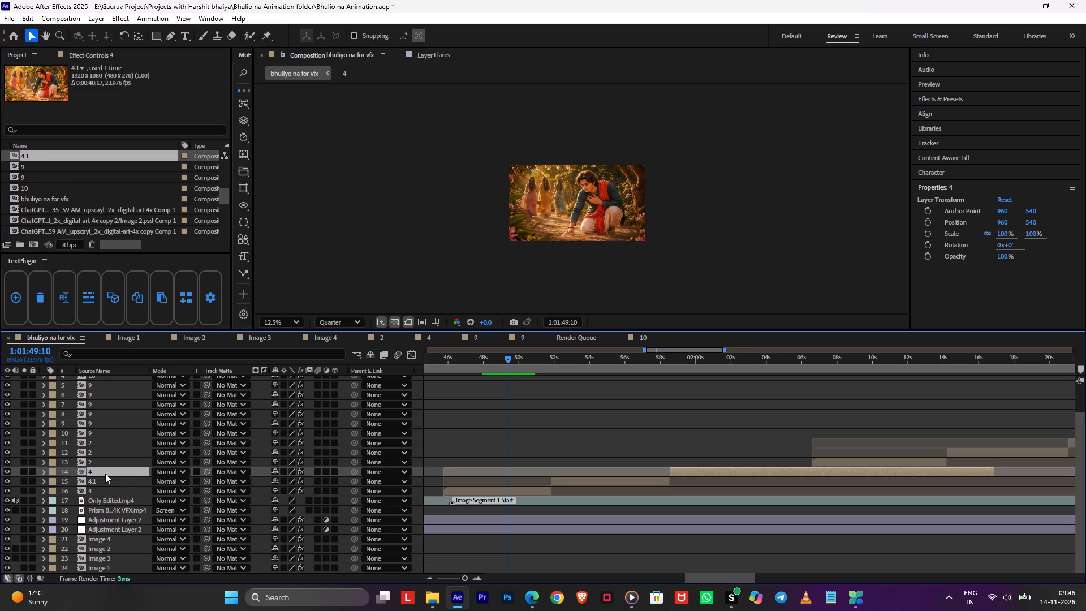
left_click(27, 156)
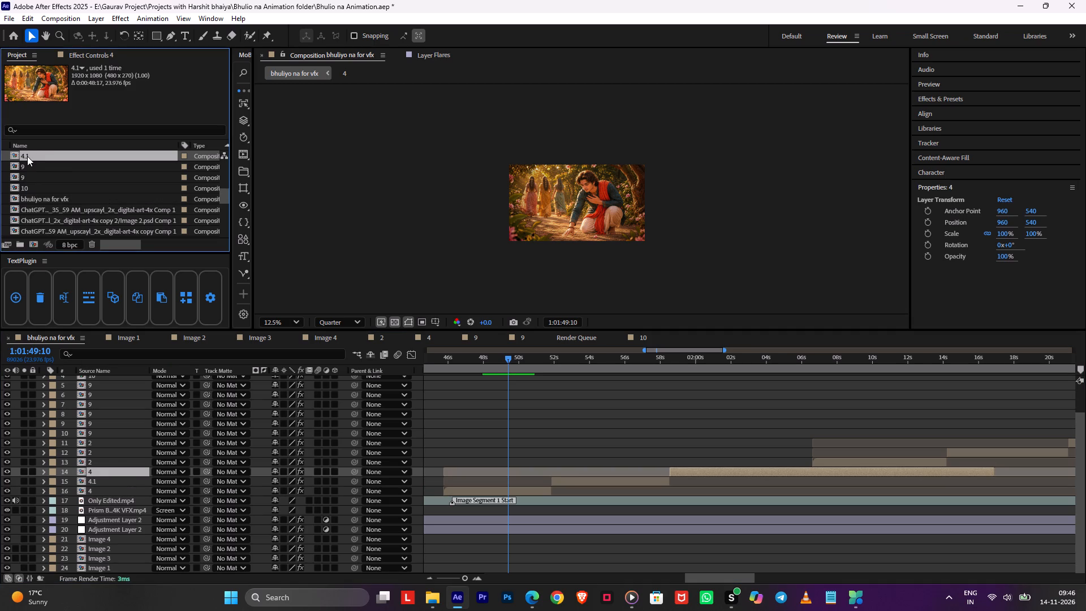
key("ctrl+d")
left_click_drag(36, 156, 95, 472)
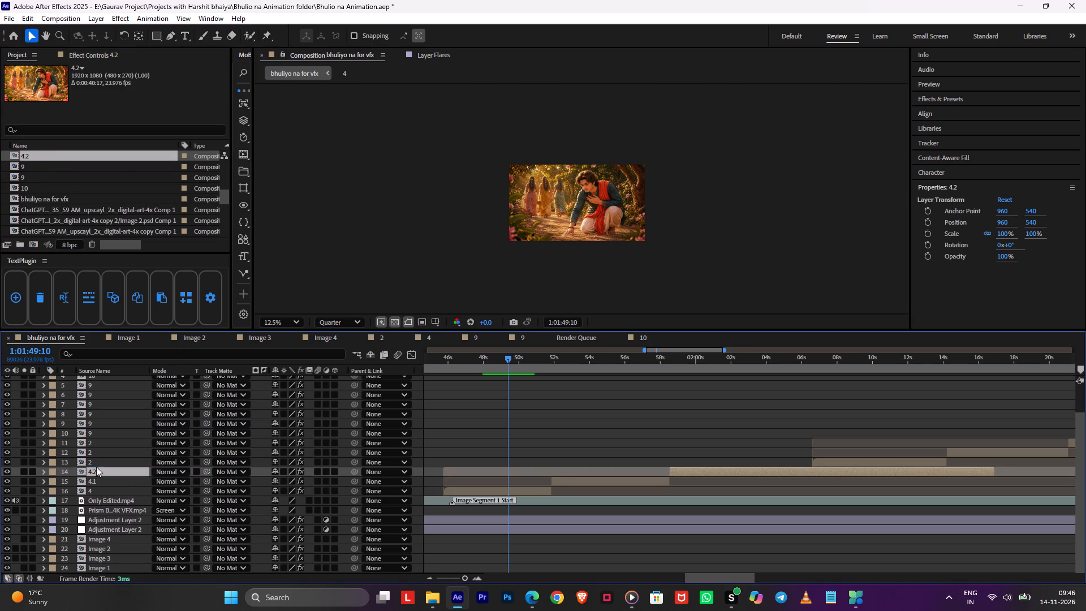
Save the project, duplicate composition 4.2 and replace the first part of composition 2, layer 13, with the new duplicate.
left_click(107, 461)
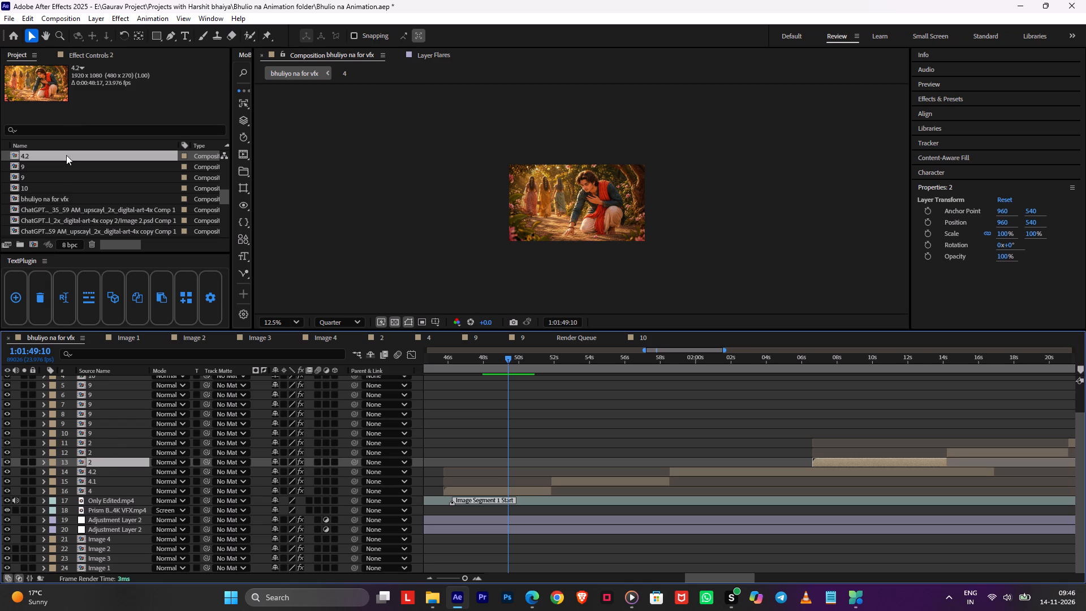
left_click(64, 152)
key("ctrl+s")
key("ctrl+d")
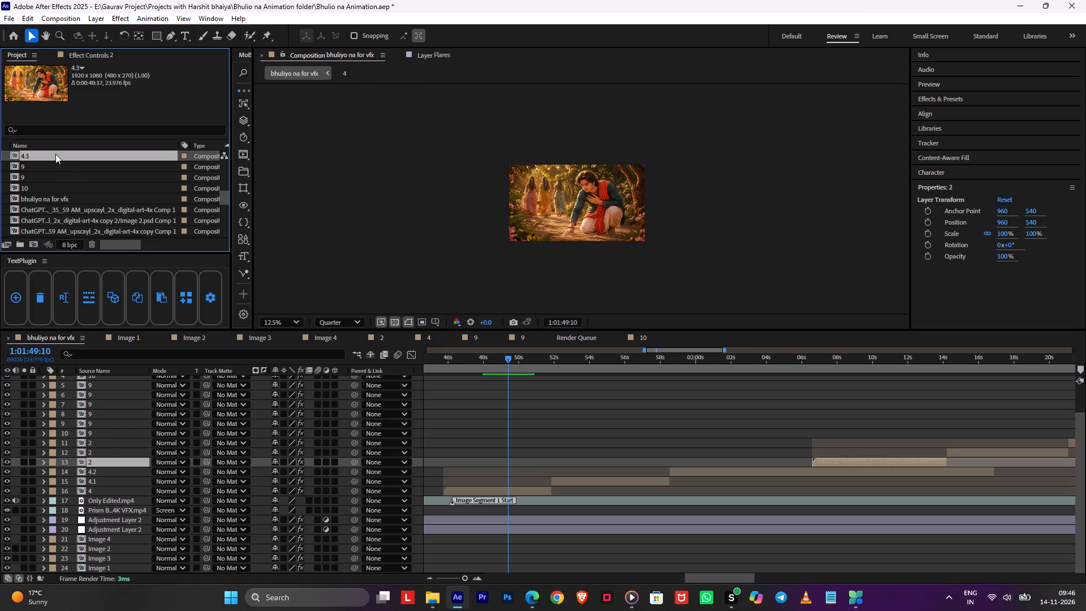
left_click_drag(55, 154, 100, 463)
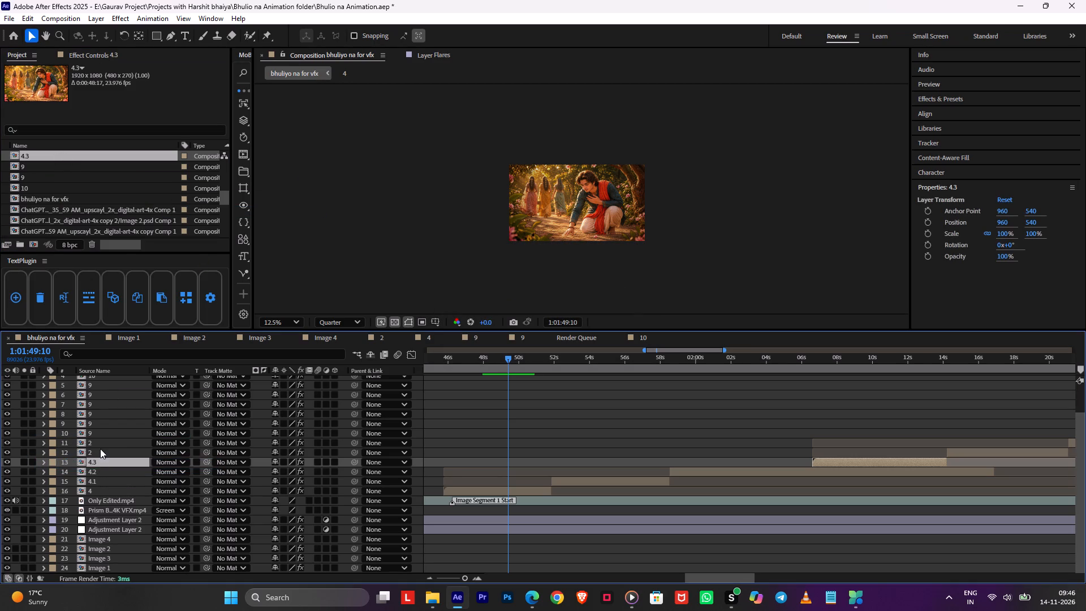
Examine composition 4.3 and compare frames across the 4, 4.1, 4.2 and 4.3 layers between about 1:01:49 and 1:02:10.
left_click(100, 449)
middle_click_drag(881, 448, 792, 451)
scroll(859, 450, "up", 1)
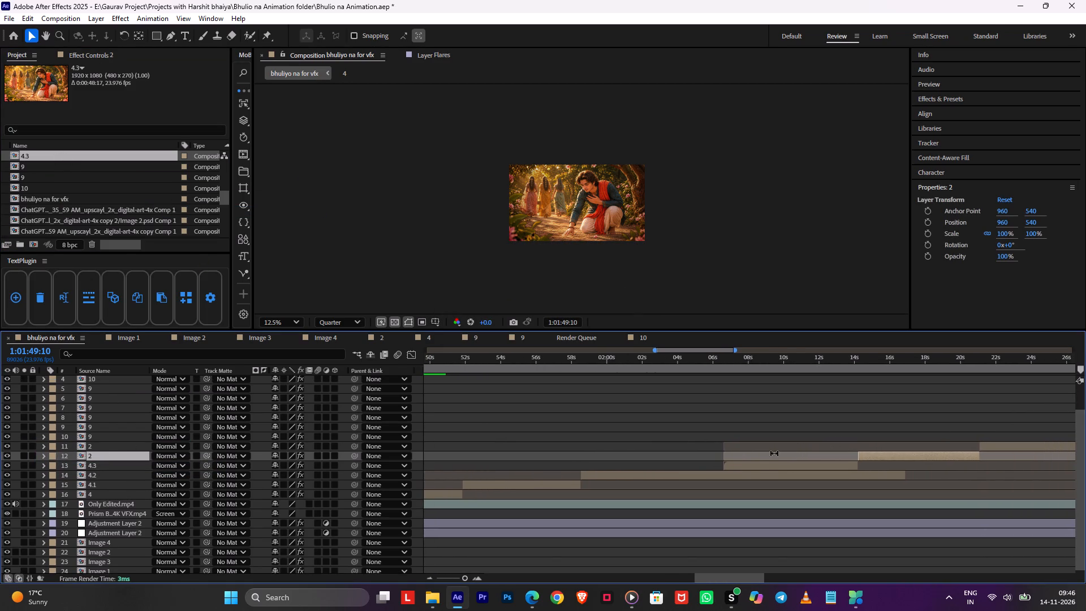
double_click(755, 464)
key("Tab")
left_click(692, 459)
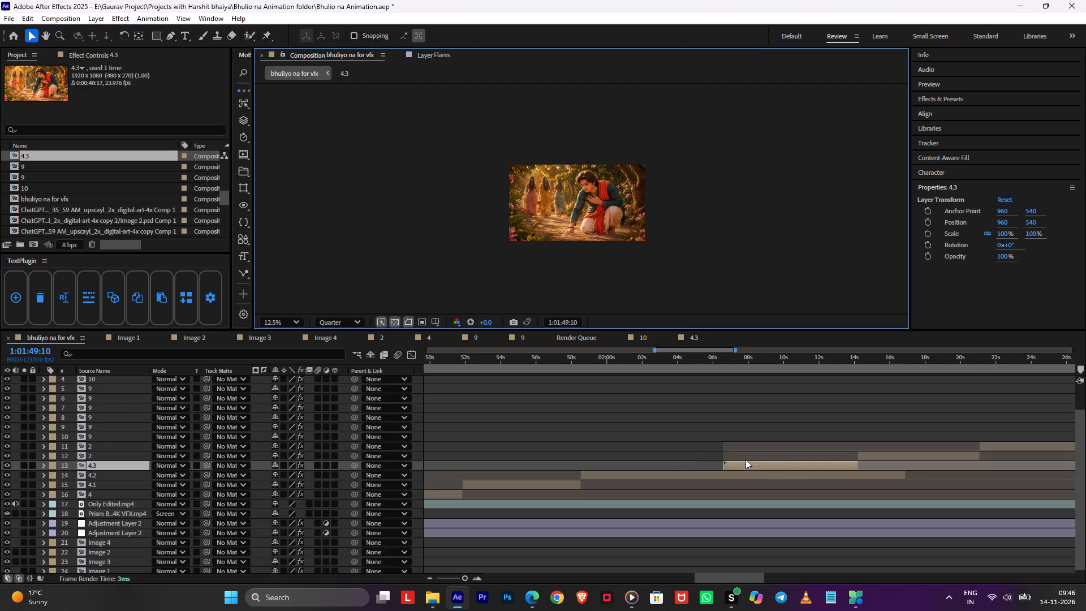
left_click(796, 368)
middle_click_drag(834, 421, 770, 441)
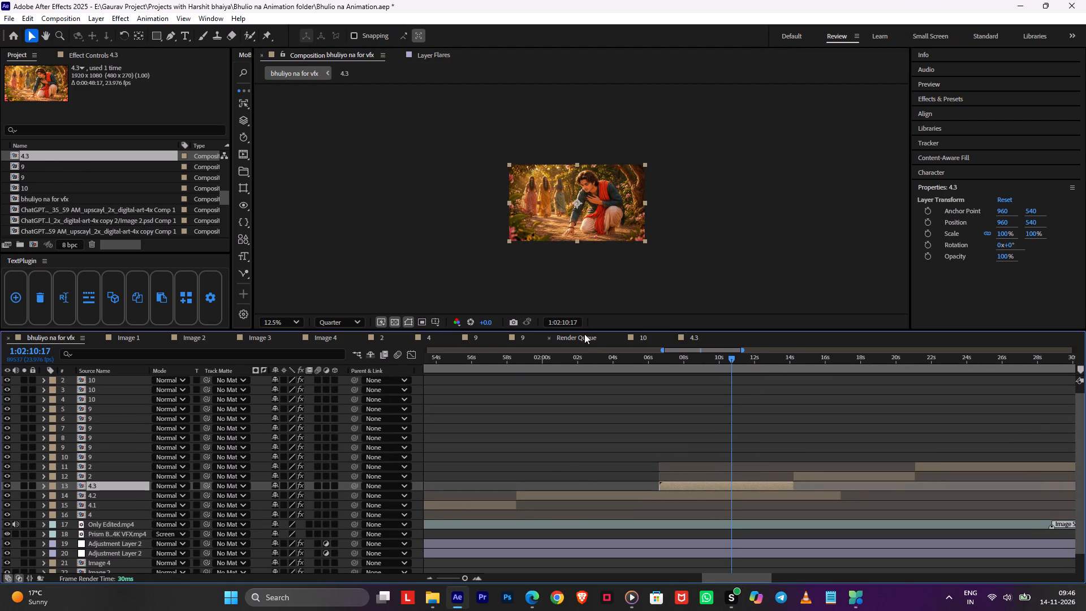
left_click(618, 365)
left_click(676, 367)
left_click_drag(676, 367, 445, 381)
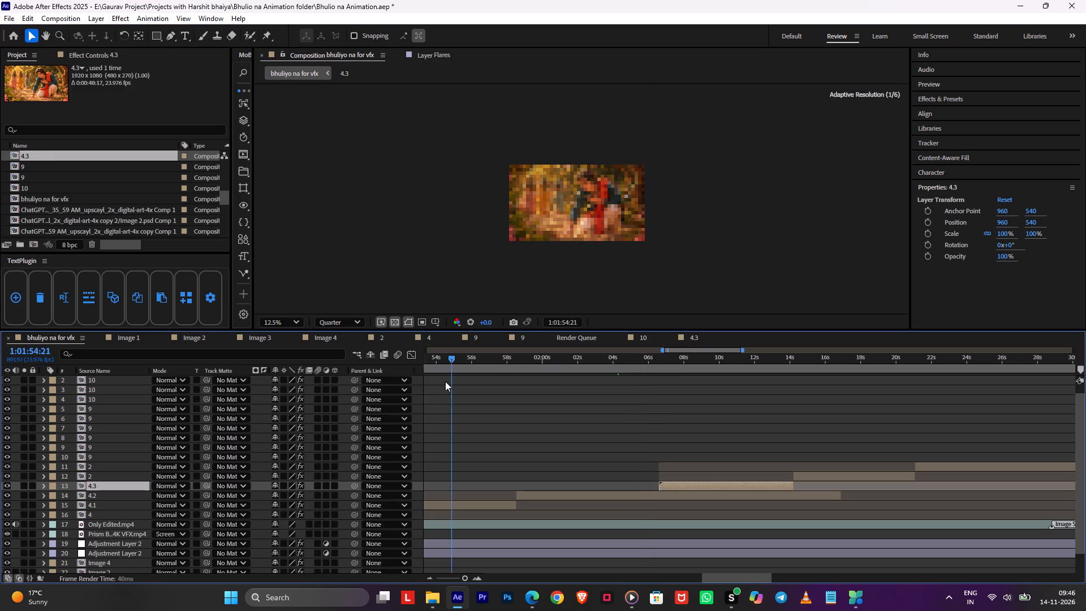
left_click_drag(445, 381, 450, 411)
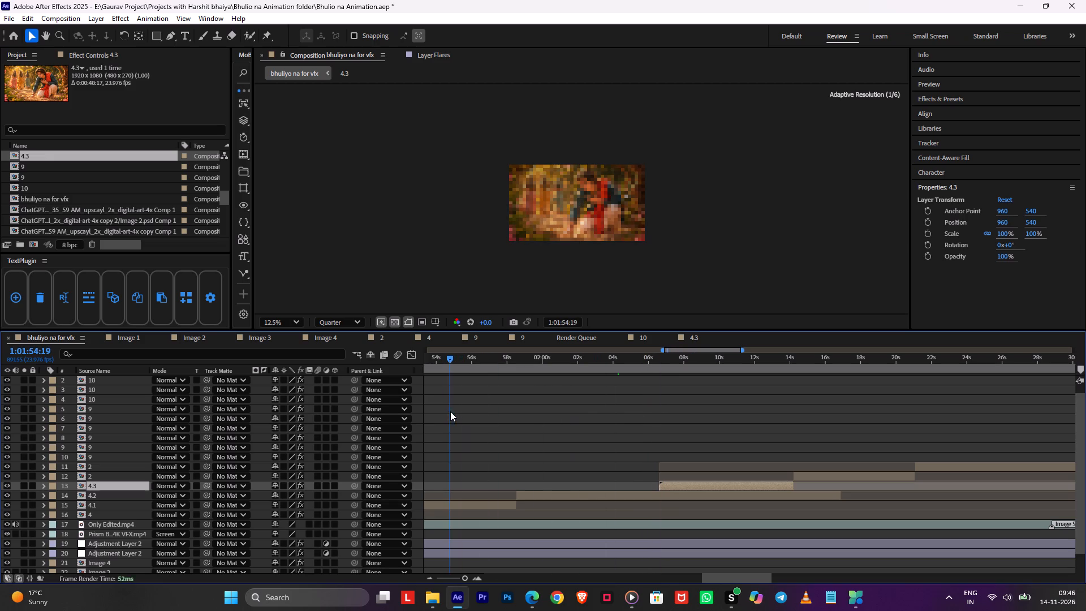
middle_click_drag(540, 436, 742, 412)
left_click(566, 363)
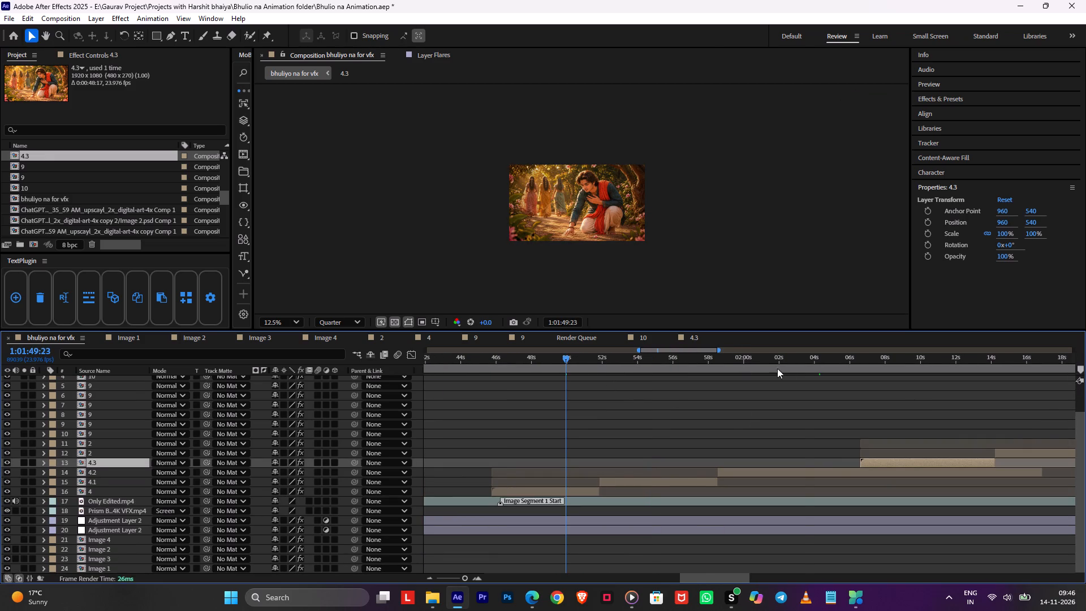
left_click(805, 364)
left_click(880, 365)
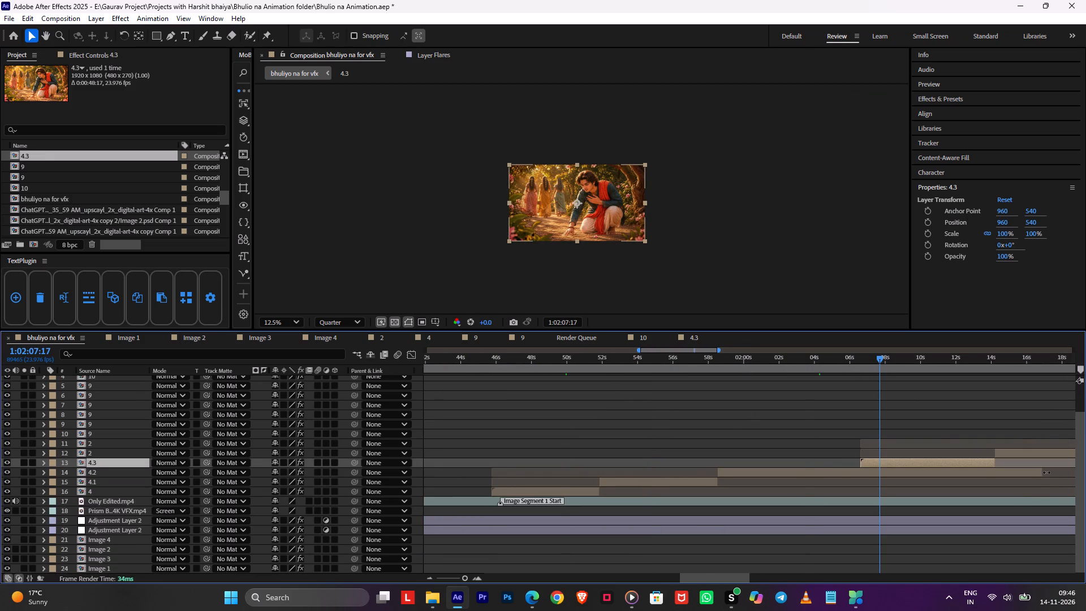
Trim the end of layer 4.2 back to line up with the end of layer 4.3.
left_click_drag(1046, 472, 997, 472)
left_click(978, 464)
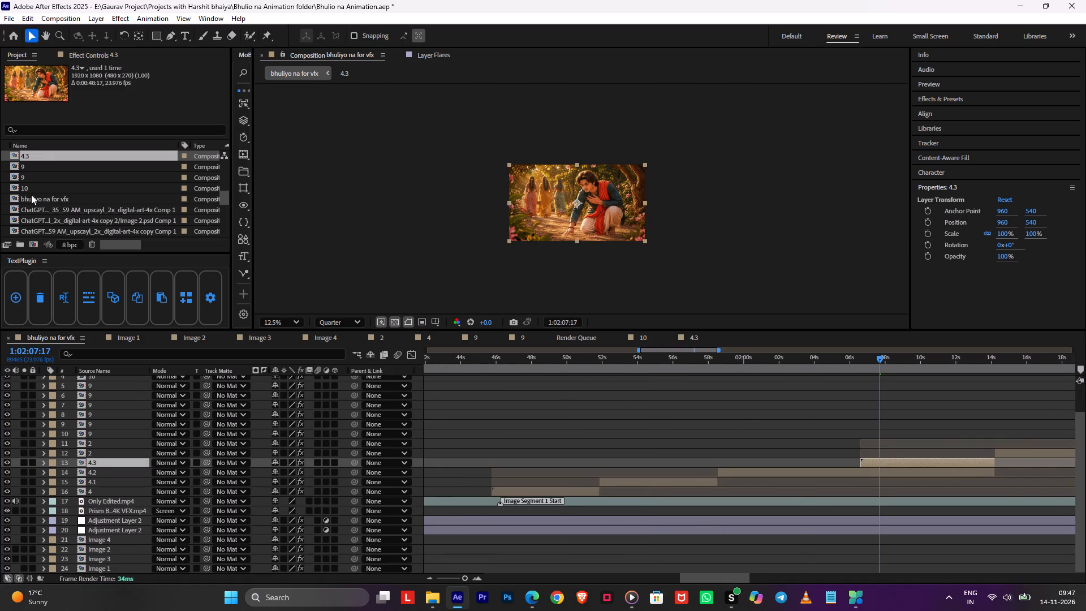
Duplicate composition 4.3 and replace the second part of composition 2, layer 12, with the 4.4 duplicate.
left_click(28, 154)
key("ctrl+d")
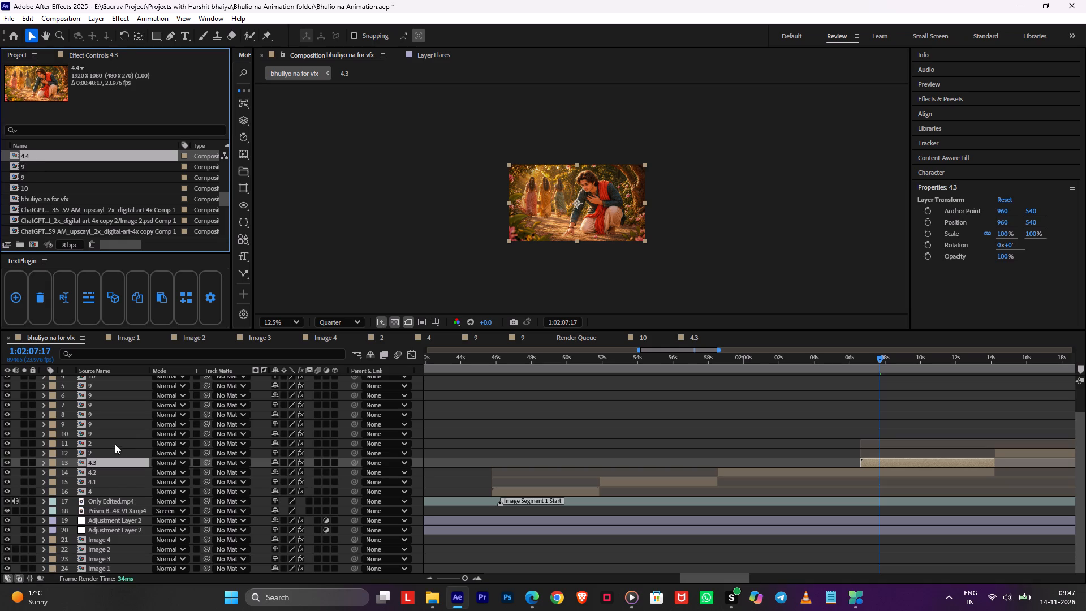
left_click(106, 450)
left_click_drag(35, 156, 152, 175)
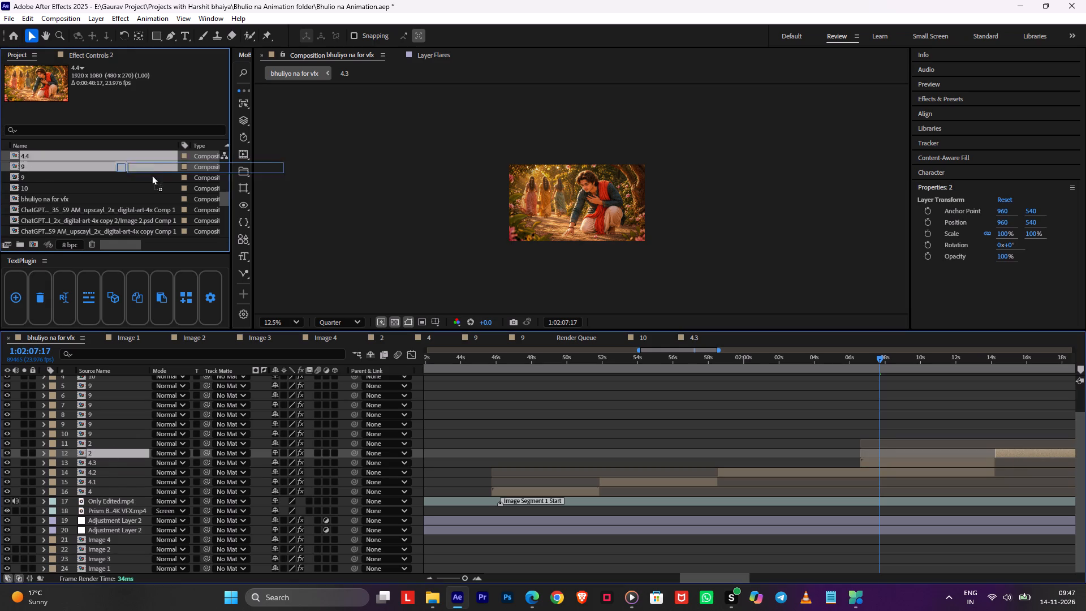
left_click_drag(152, 175, 107, 453)
Trim the end of layer 4.2 back to the start of layer 4.3.
middle_click_drag(818, 445, 494, 450)
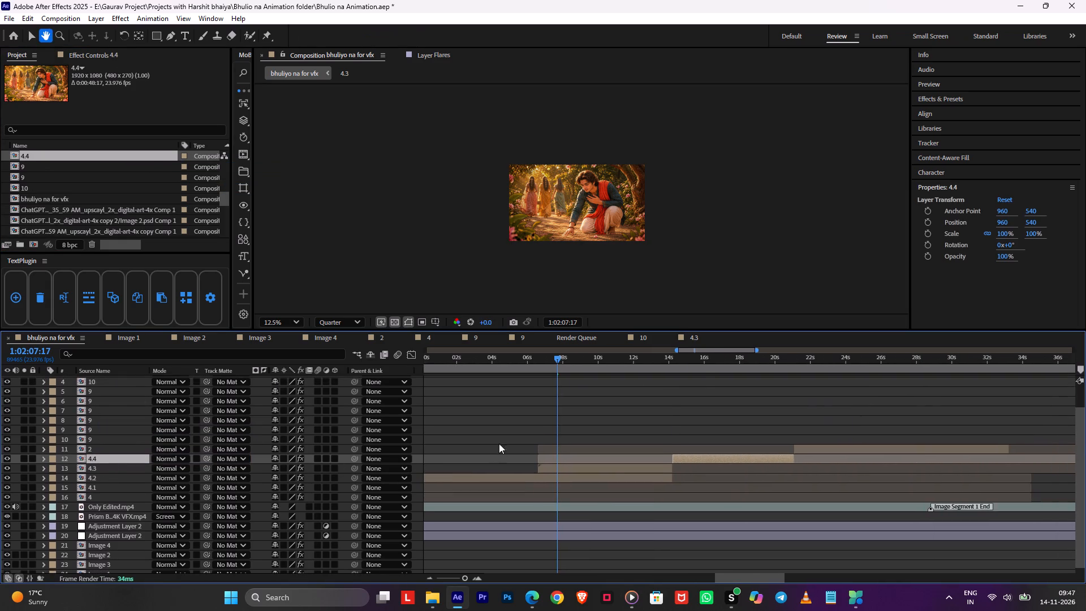
left_click(716, 369)
left_click(719, 461)
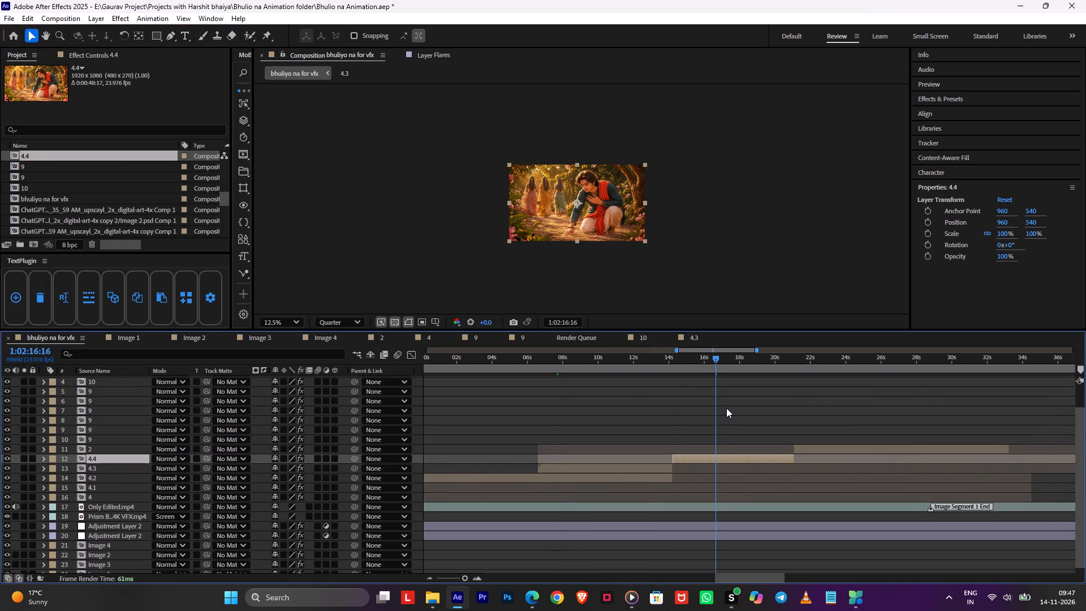
left_click(727, 407)
left_click(619, 352)
left_click(628, 363)
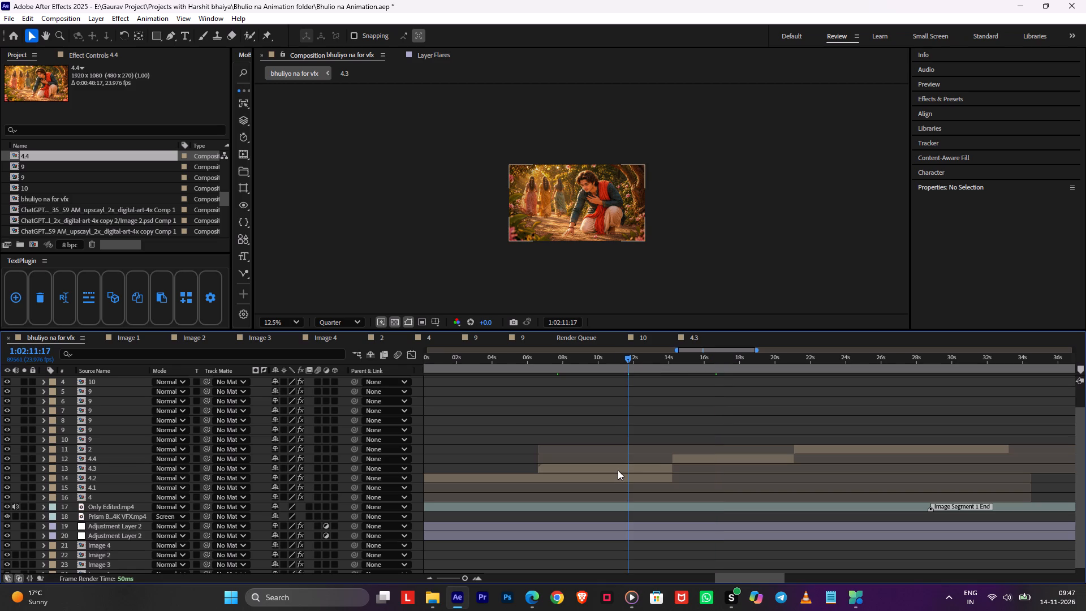
left_click(618, 470)
left_click(602, 477)
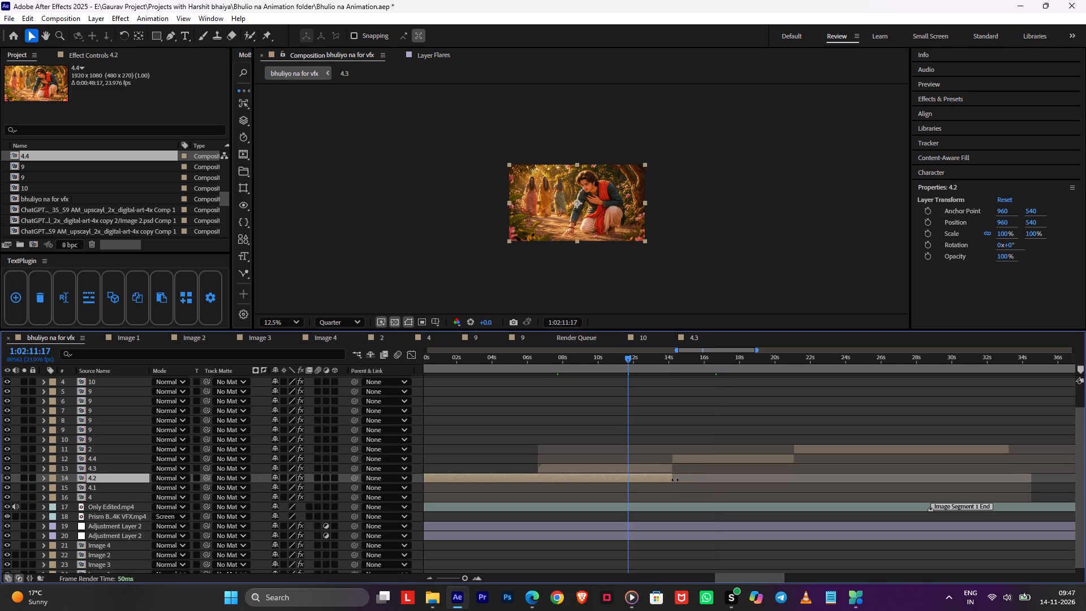
left_click_drag(675, 480, 544, 477)
Check frames at about 1:02:25 and 1:02:18, inspect composition 2 behind layer 11, and return to the main composition.
scroll(598, 428, "down", 2, "alt")
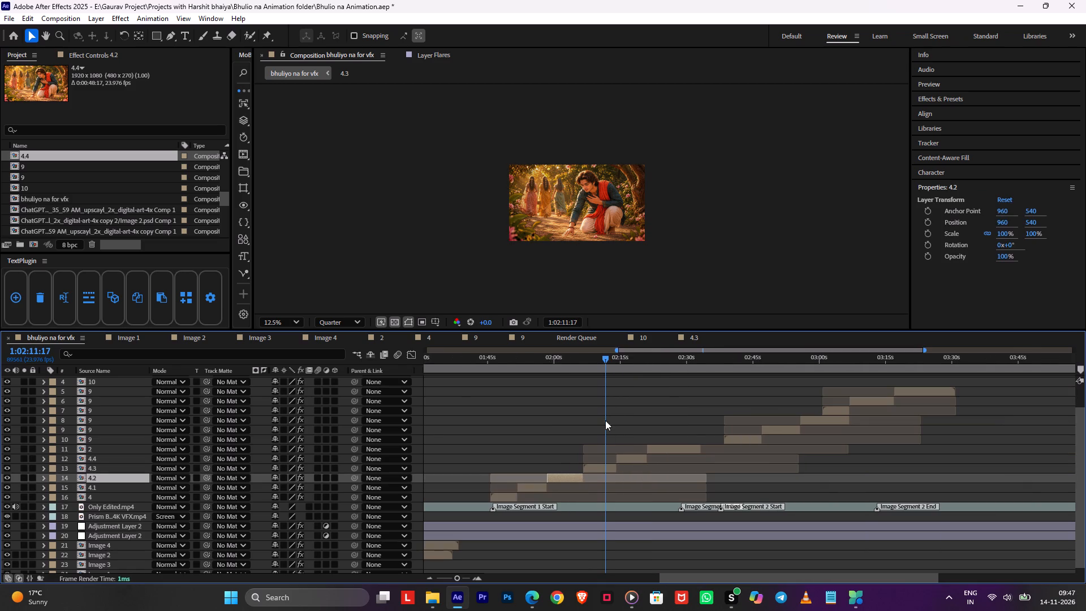
left_click(666, 359)
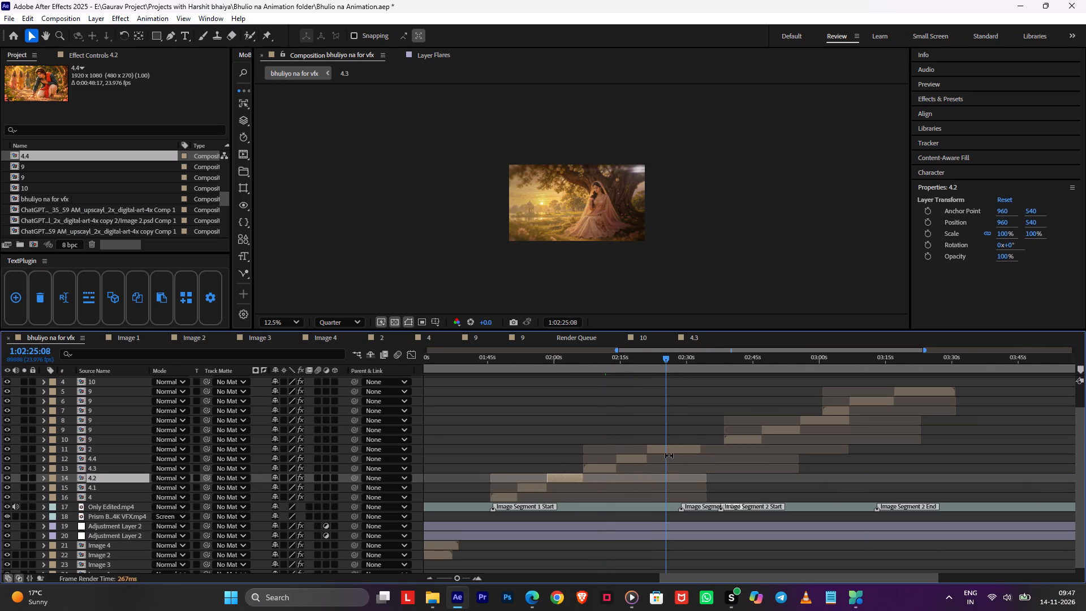
left_click(634, 360)
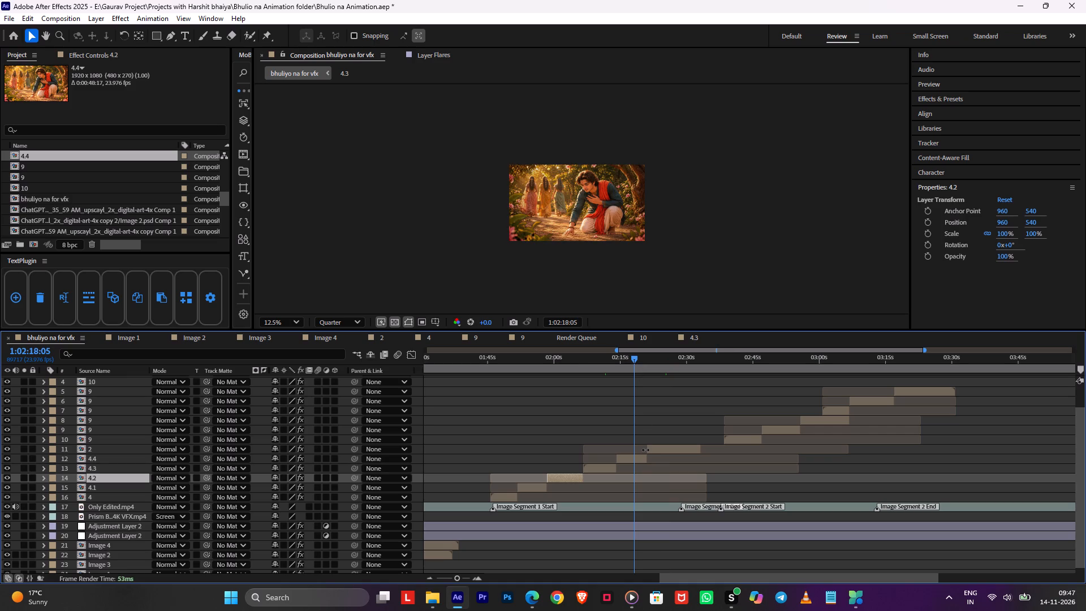
left_click(645, 450)
double_click(644, 450)
key("Tab")
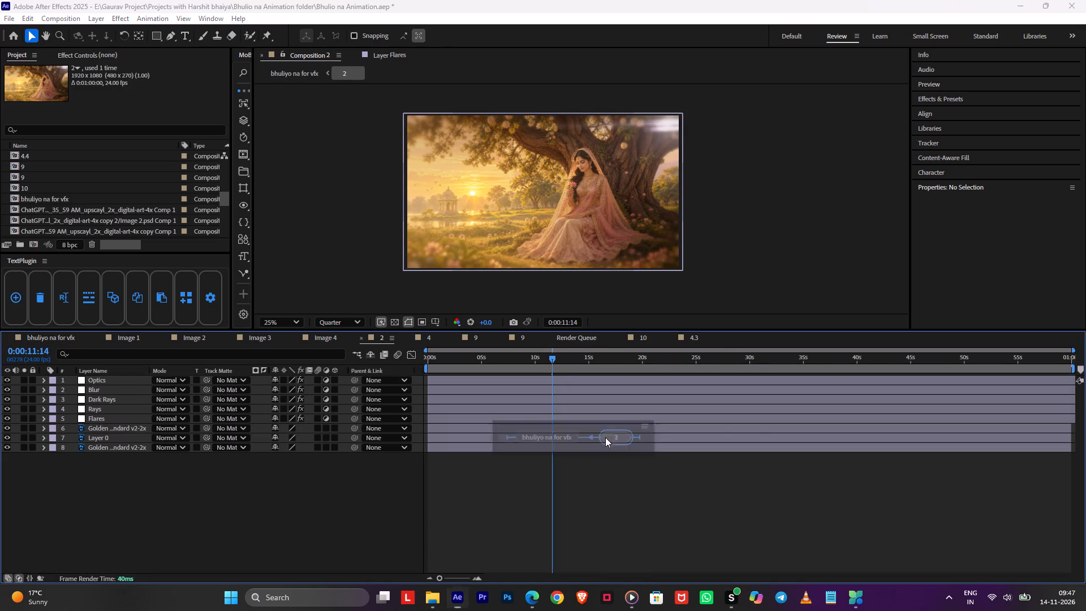
left_click(553, 436)
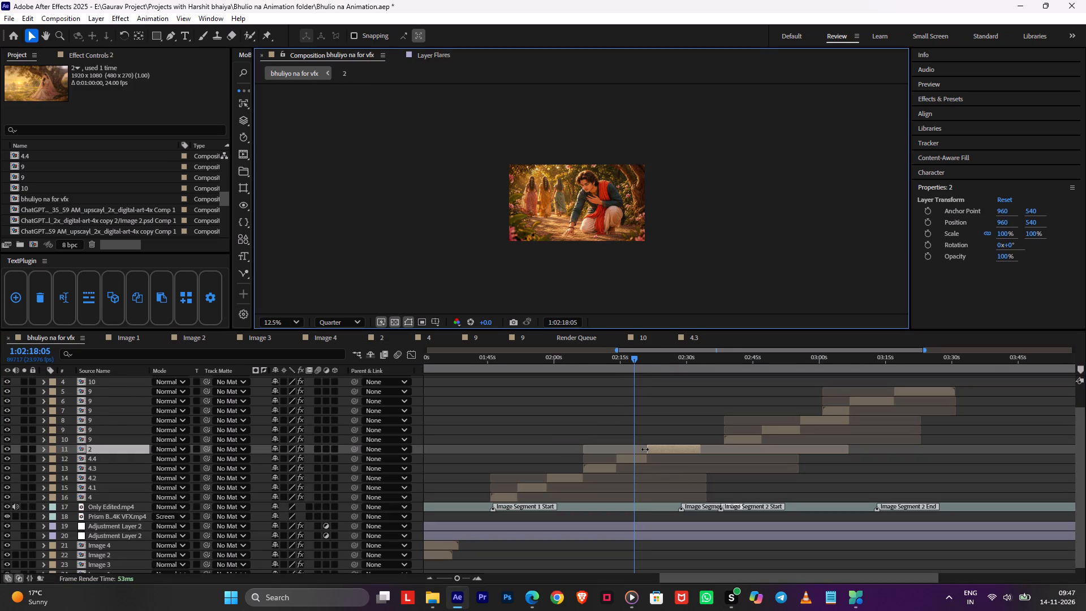
Duplicate layer 11, composition 2, and adjust the copy to span from the start of layer 4.4 to 1:02:21:02.
left_click_drag(641, 364, 650, 365)
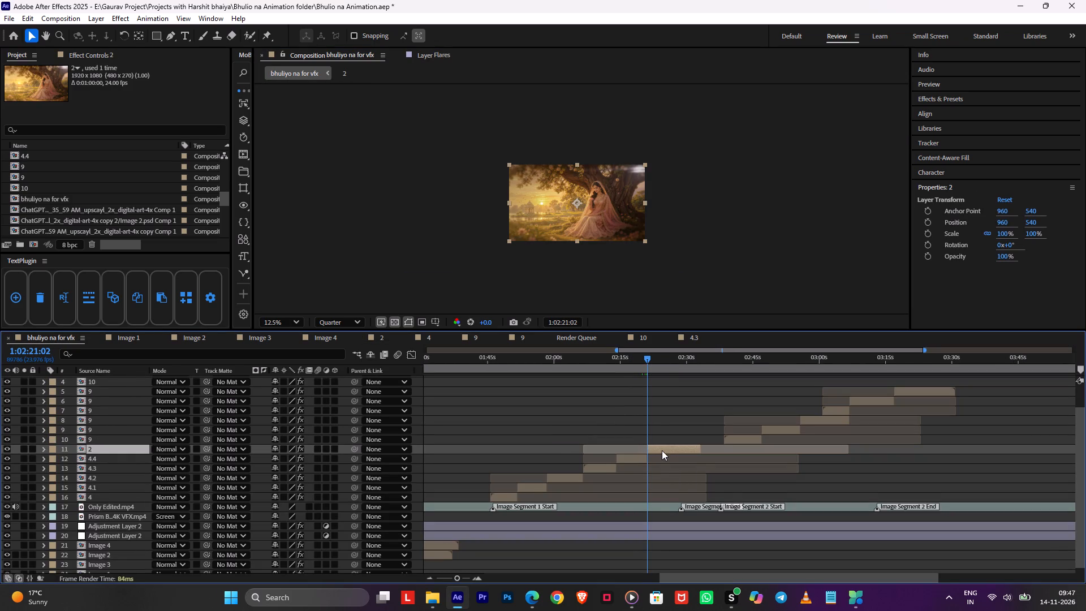
key("ctrl+d")
left_click_drag(643, 458, 615, 462)
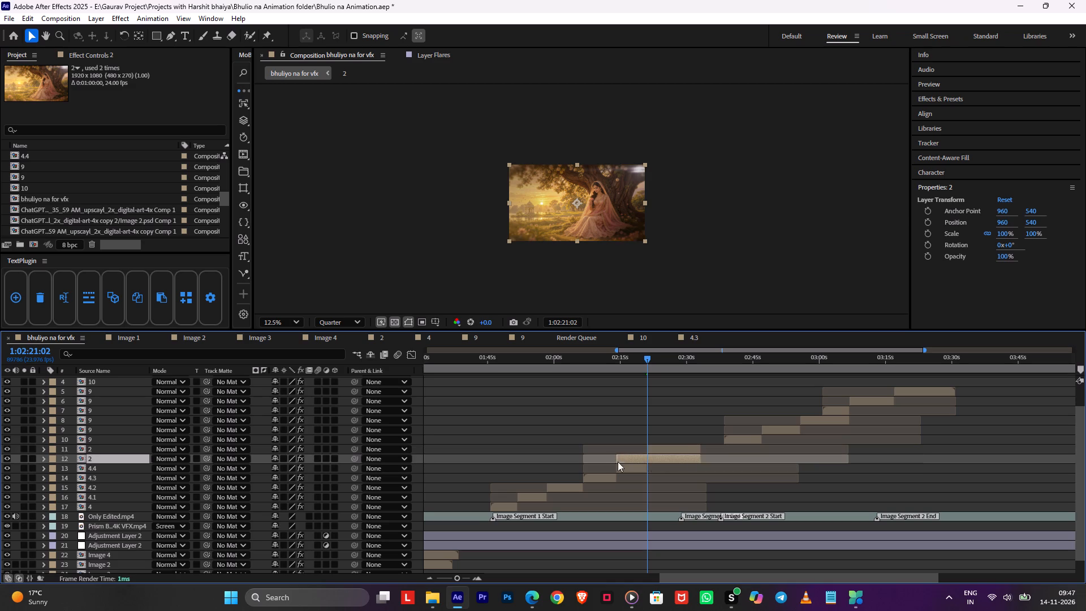
left_click_drag(703, 455, 656, 458)
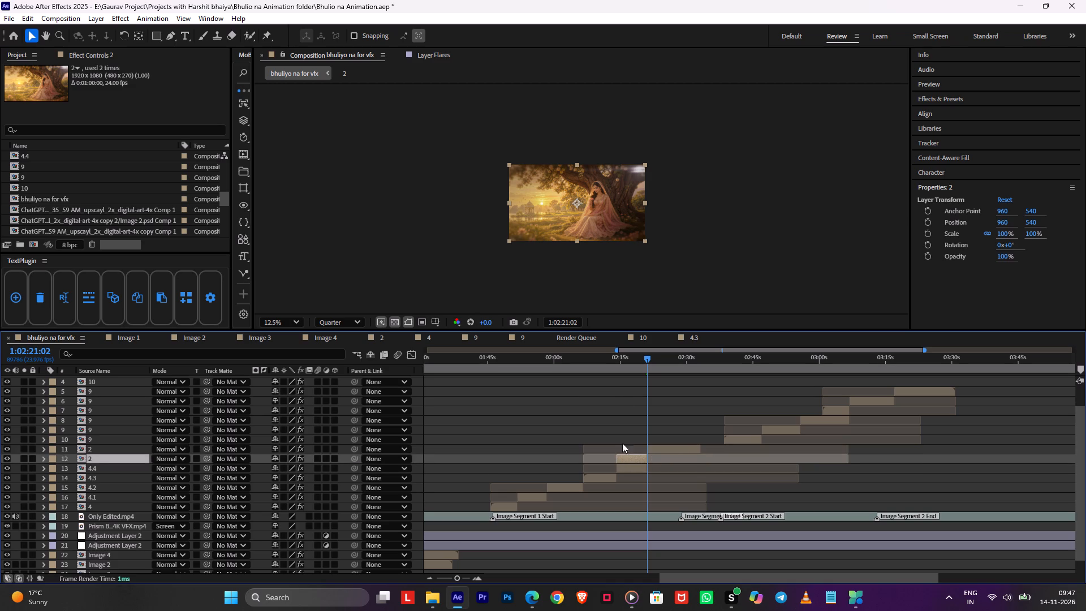
Duplicate the shortened composition 2 layer again and adjust the copy to match the span of layer 4.3, starting at 1:02:06:15.
left_click_drag(624, 357, 586, 360)
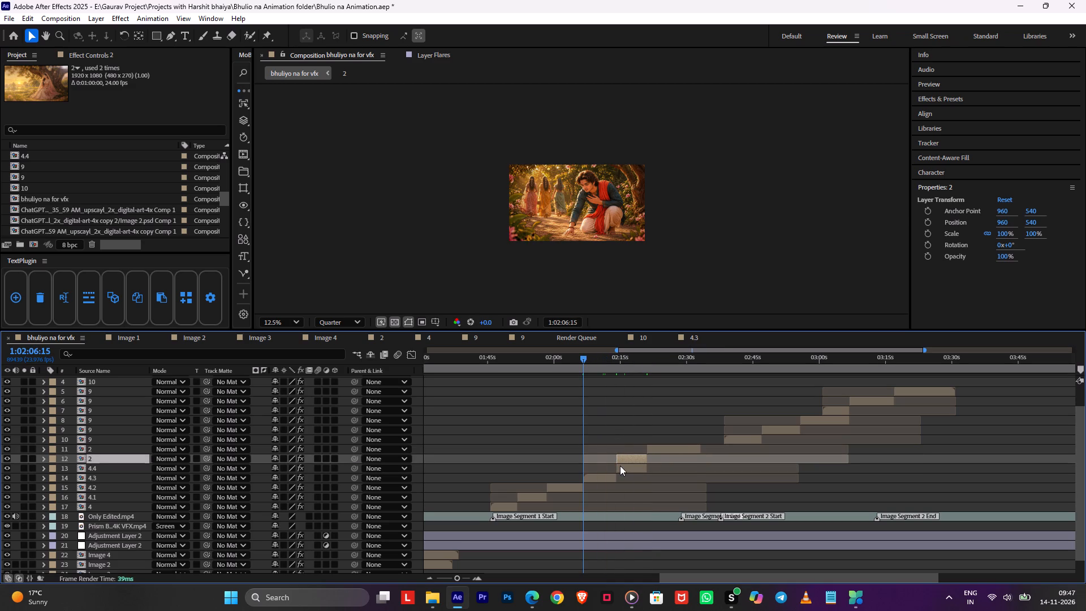
key("ctrl+d")
double_click(623, 475)
key("Tab")
left_click(566, 471)
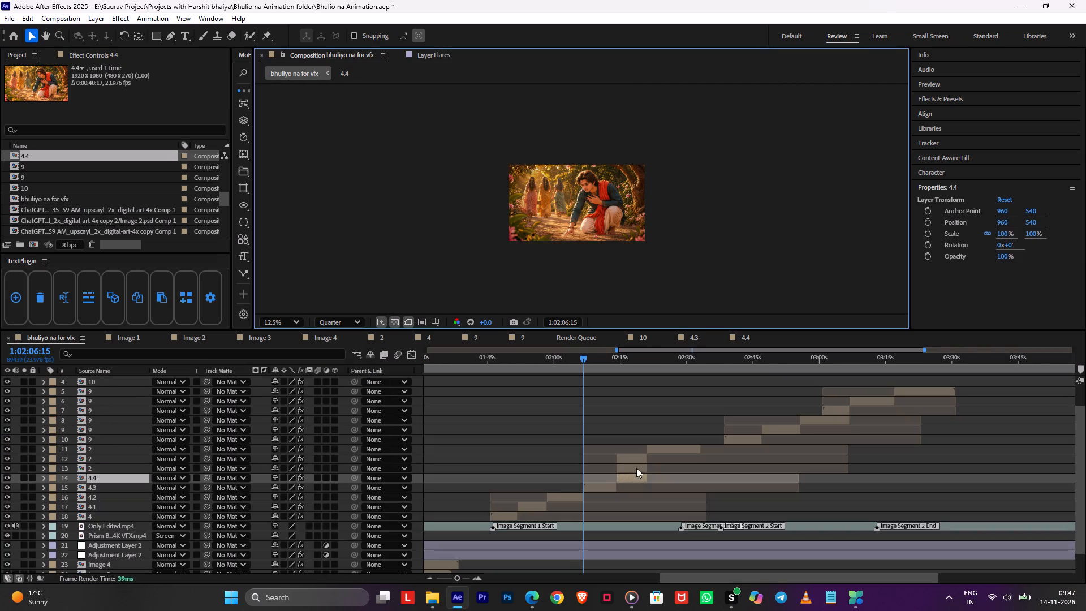
left_click_drag(618, 468, 584, 468)
left_click_drag(648, 466, 643, 465)
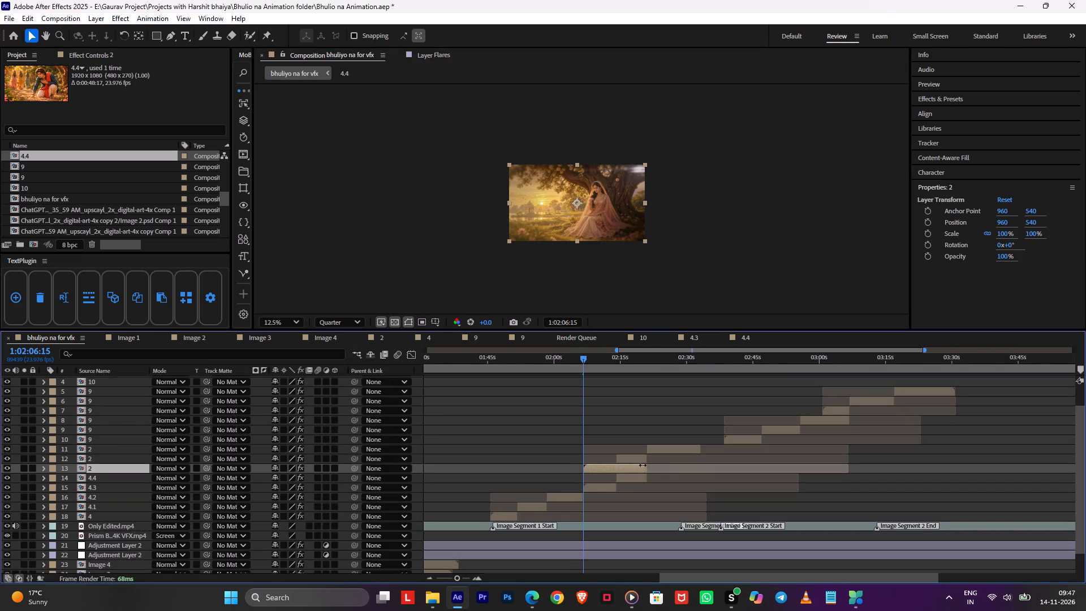
left_click_drag(643, 465, 620, 467)
Delete layer 4.4 from the main composition.
left_click(626, 479)
key("Delete")
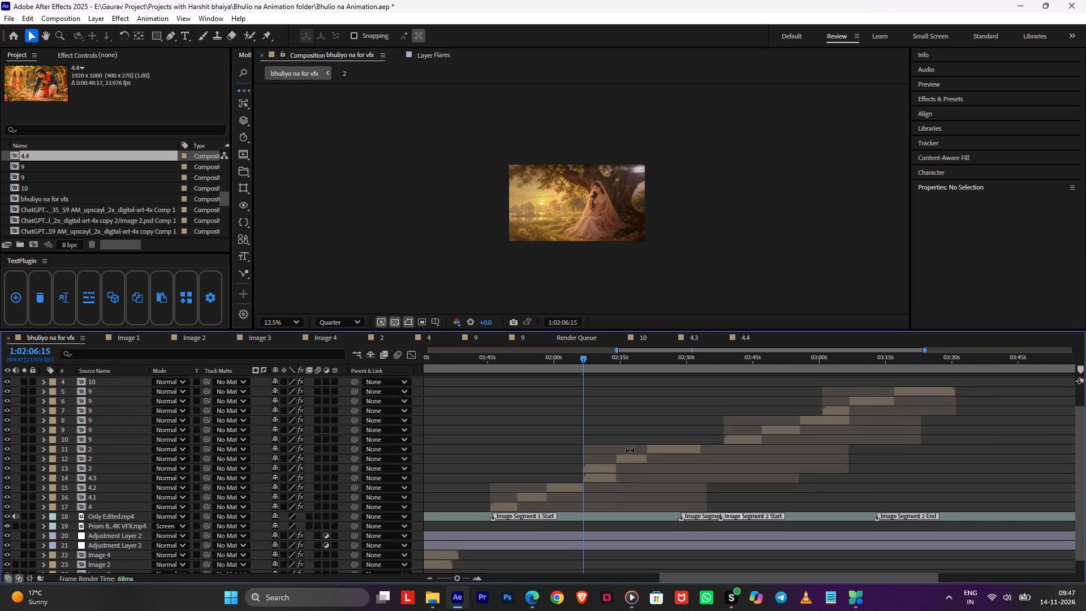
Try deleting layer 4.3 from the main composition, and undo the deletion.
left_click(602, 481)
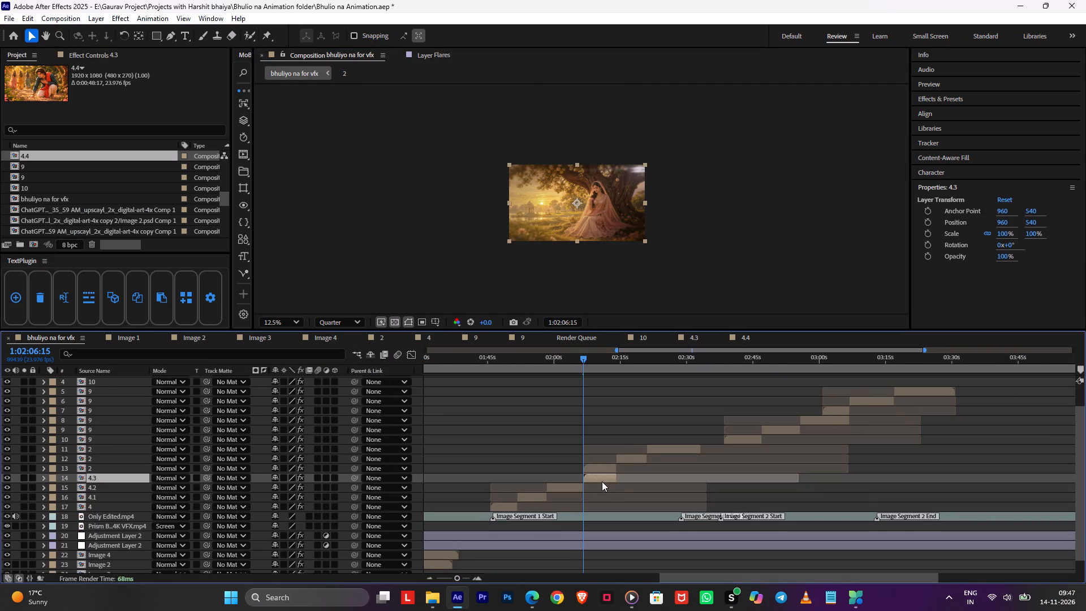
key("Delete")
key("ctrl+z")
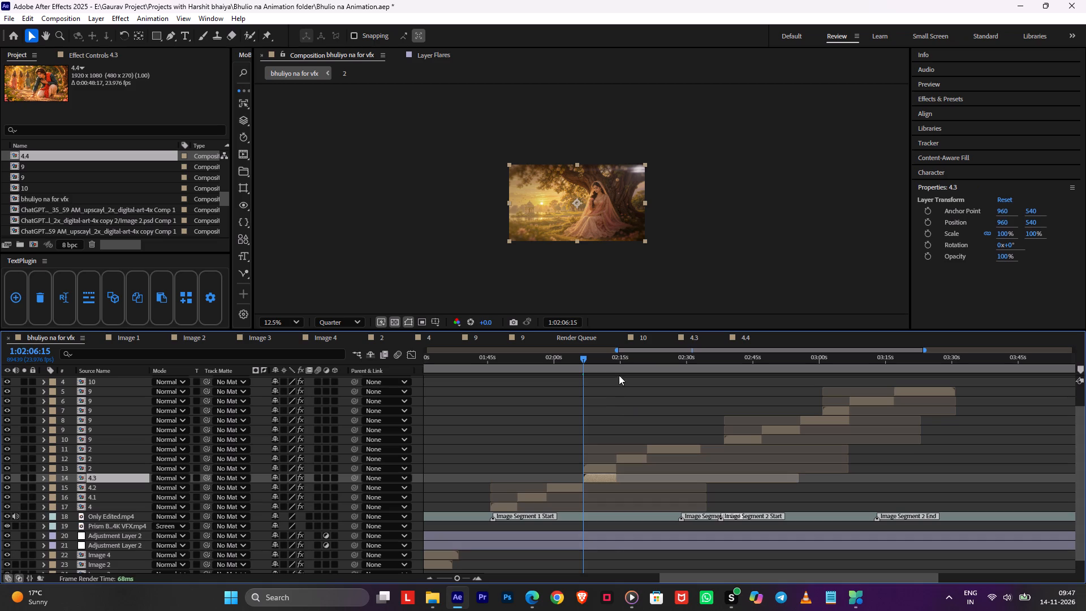
Reveal the source composition of layer 13 in the project, duplicate it and rename the duplicate 2.1.
left_click(619, 370)
left_click(613, 471)
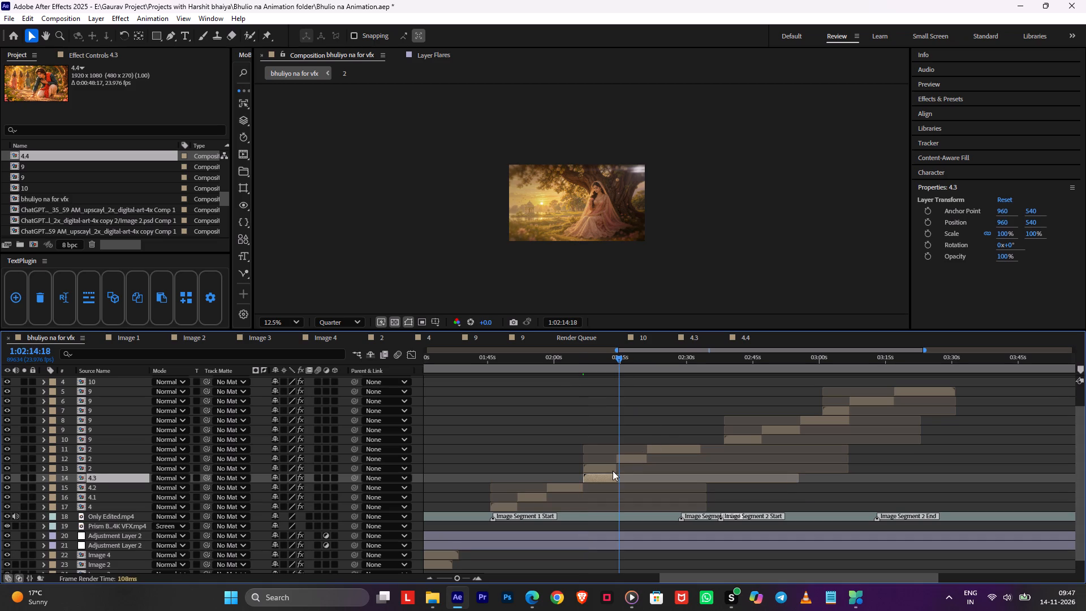
right_click(611, 470)
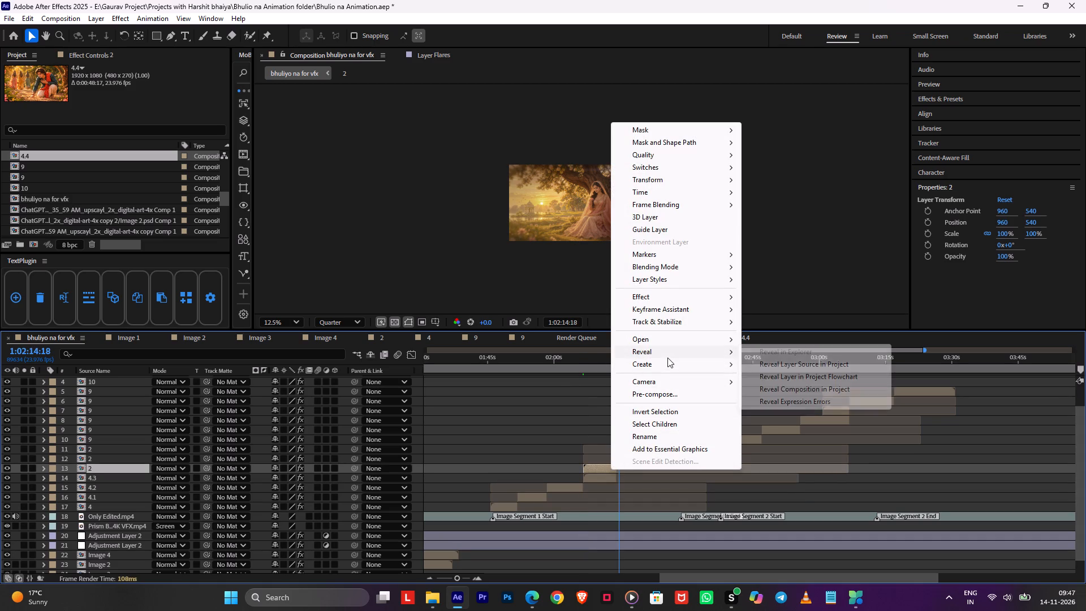
left_click(764, 367)
key("ctrl+d")
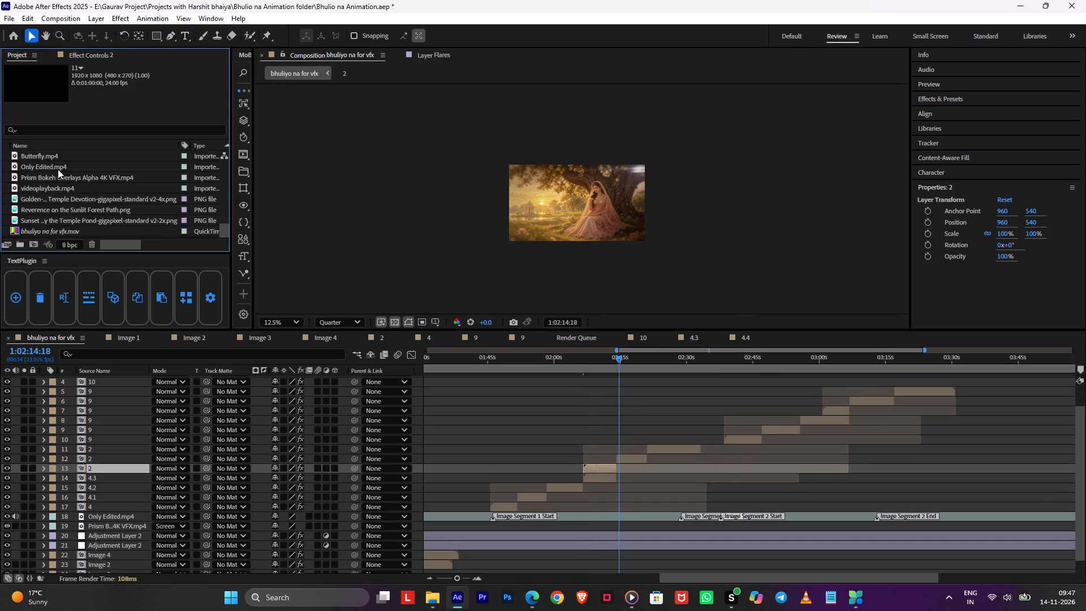
right_click(48, 157)
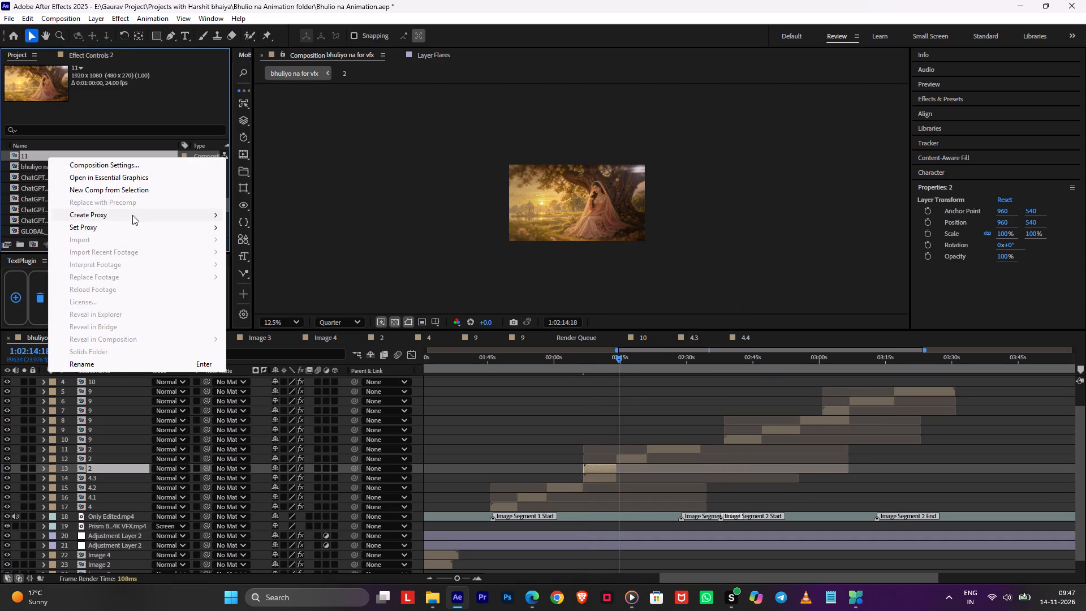
left_click(113, 367)
type("2.1")
left_click(117, 179)
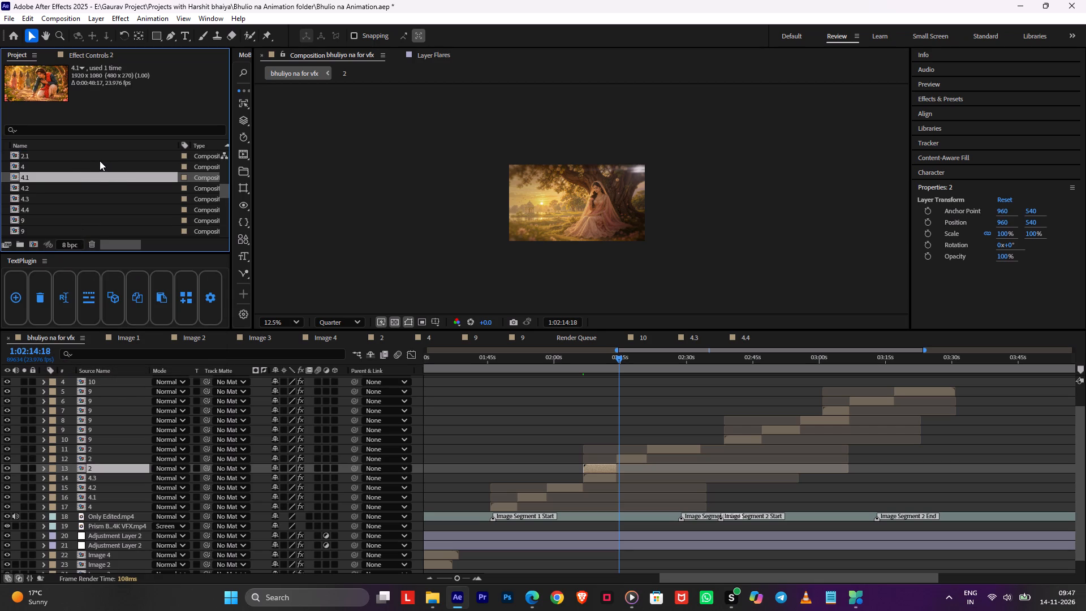
Replace the middle part of composition 2, layer 12, with composition 2.1.
left_click(89, 156)
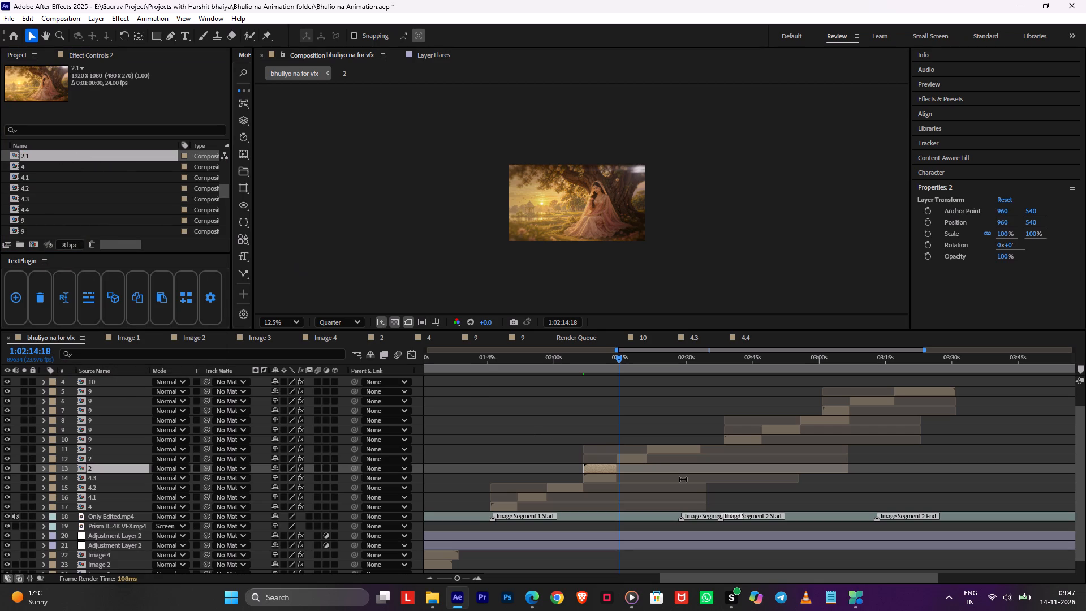
left_click(647, 461)
left_click_drag(35, 154, 91, 453)
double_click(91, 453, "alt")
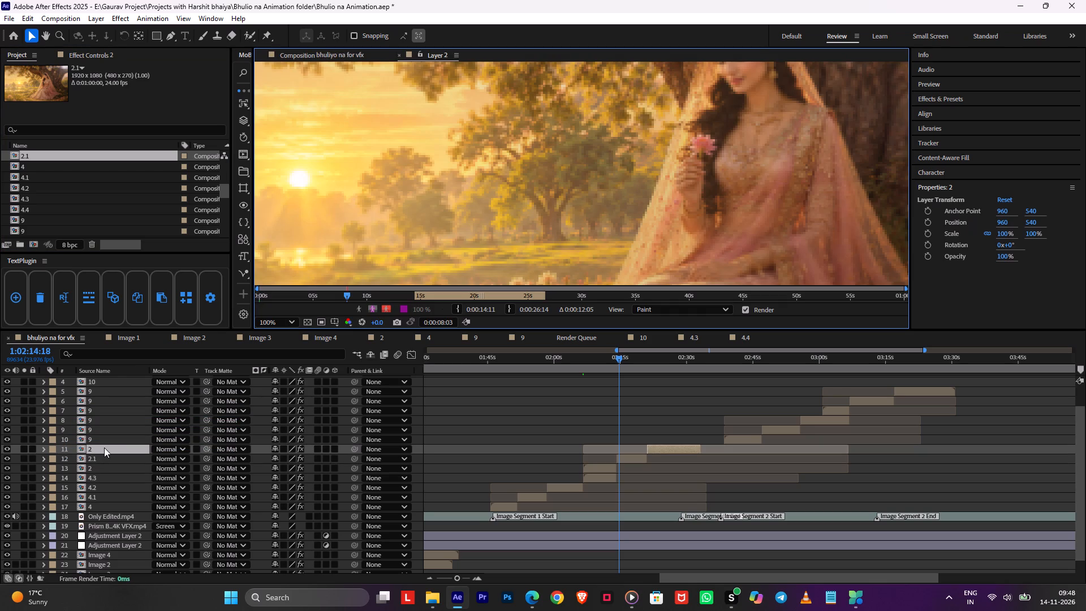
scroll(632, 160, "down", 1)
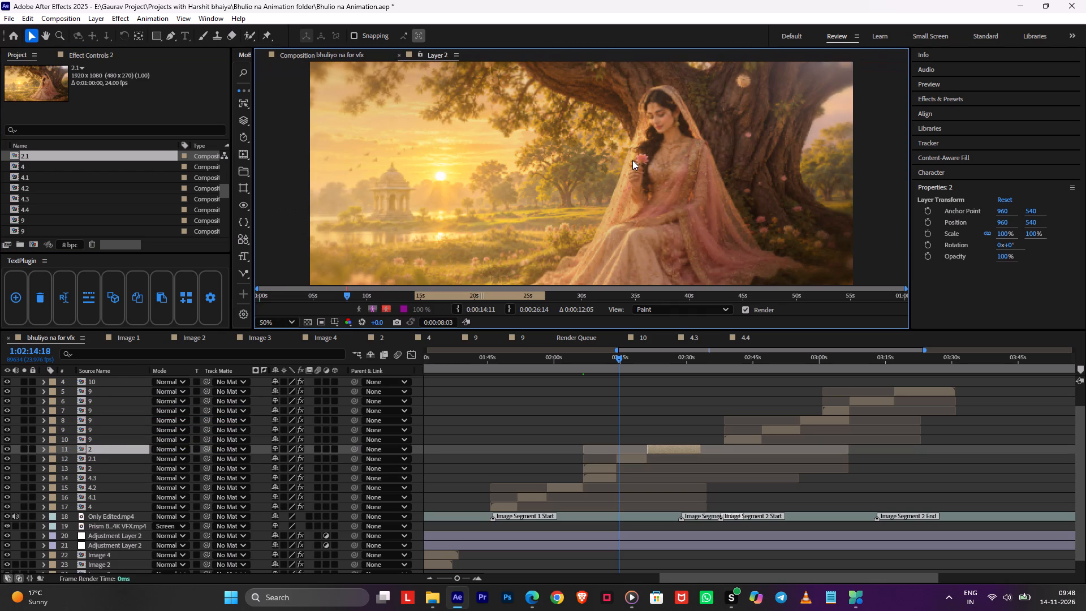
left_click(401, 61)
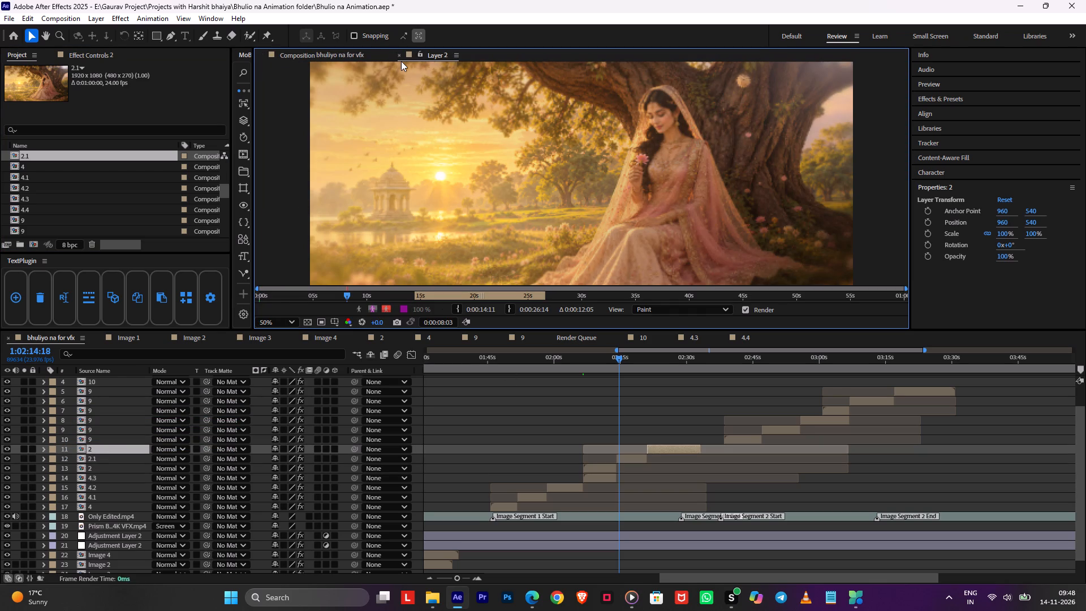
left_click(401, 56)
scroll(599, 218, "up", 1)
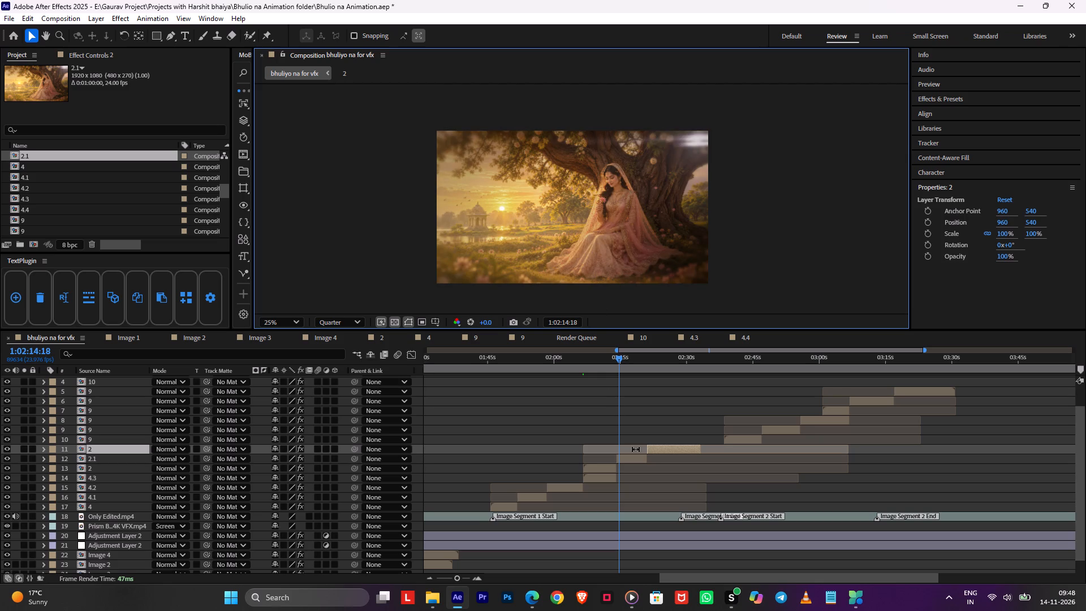
Save the project, duplicate composition 2.1 and replace the last part of composition 2, layer 11, with the 2.2 duplicate.
left_click(636, 457)
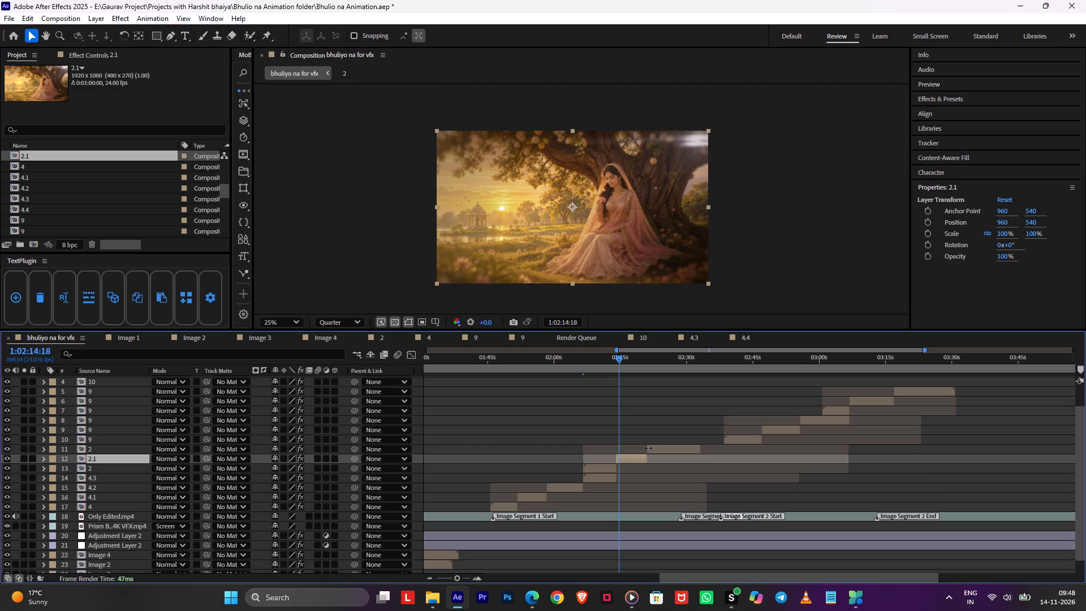
left_click(649, 448)
left_click(36, 157)
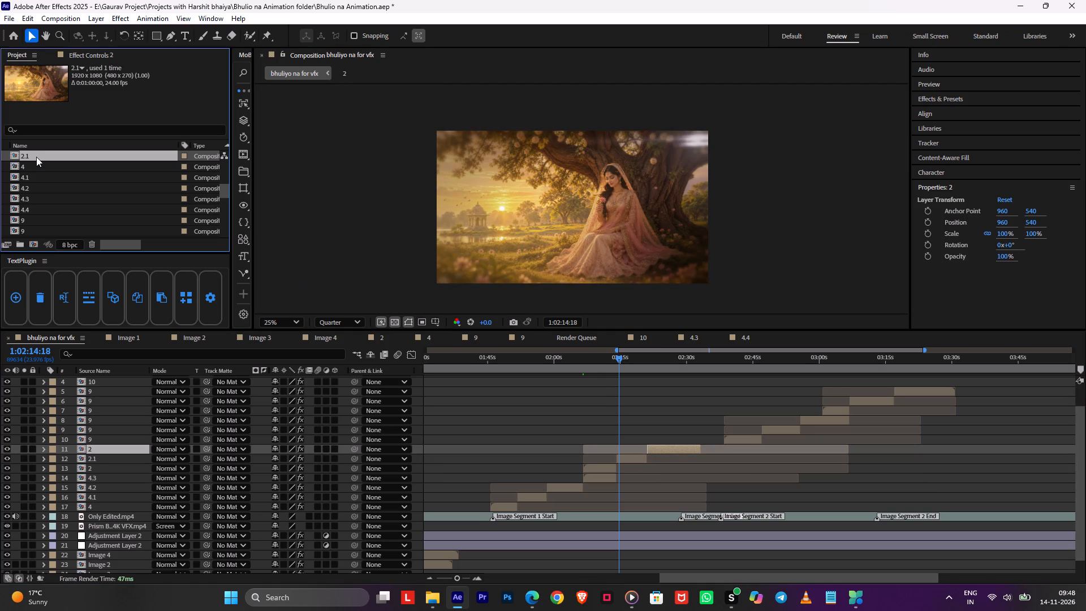
key("ctrl+s")
key("ctrl+d")
left_click_drag(36, 157, 149, 431)
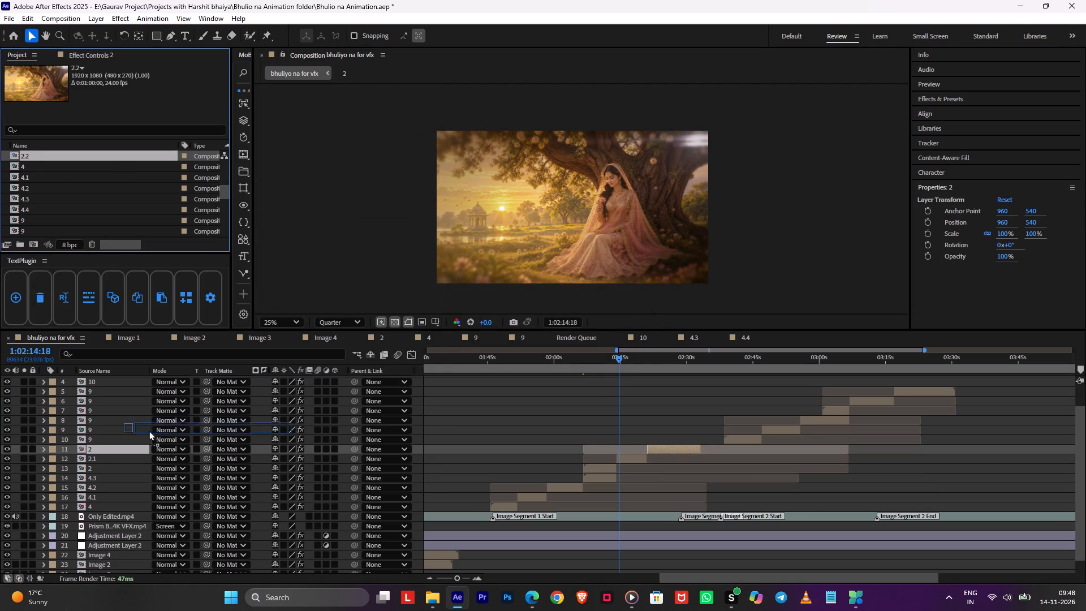
left_click_drag(149, 431, 124, 449)
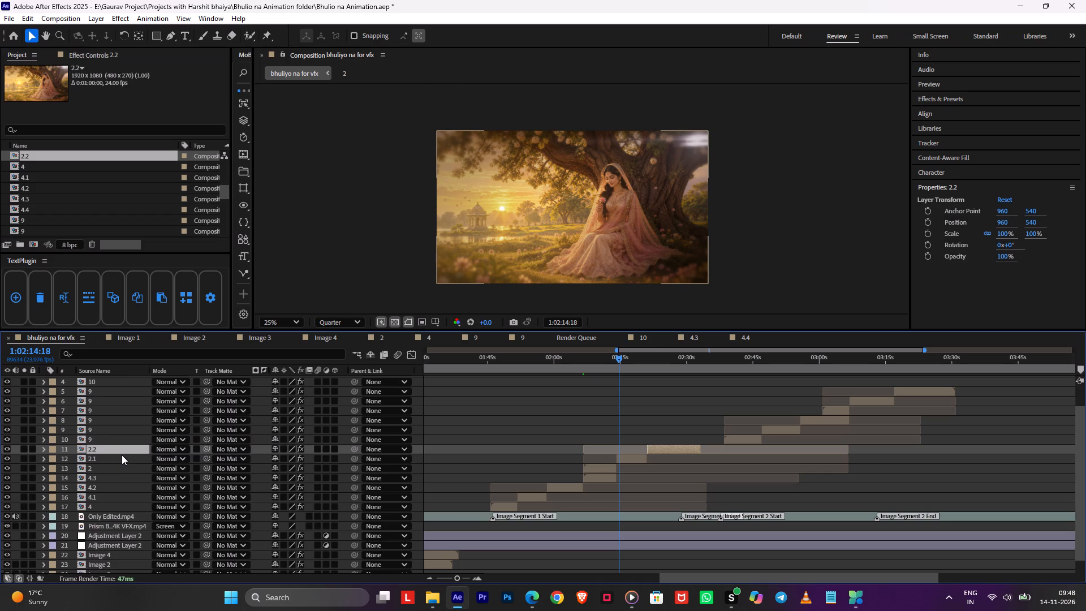
Go to the first part of composition 9, layer 10, and reveal its source composition in the project.
left_click(607, 441)
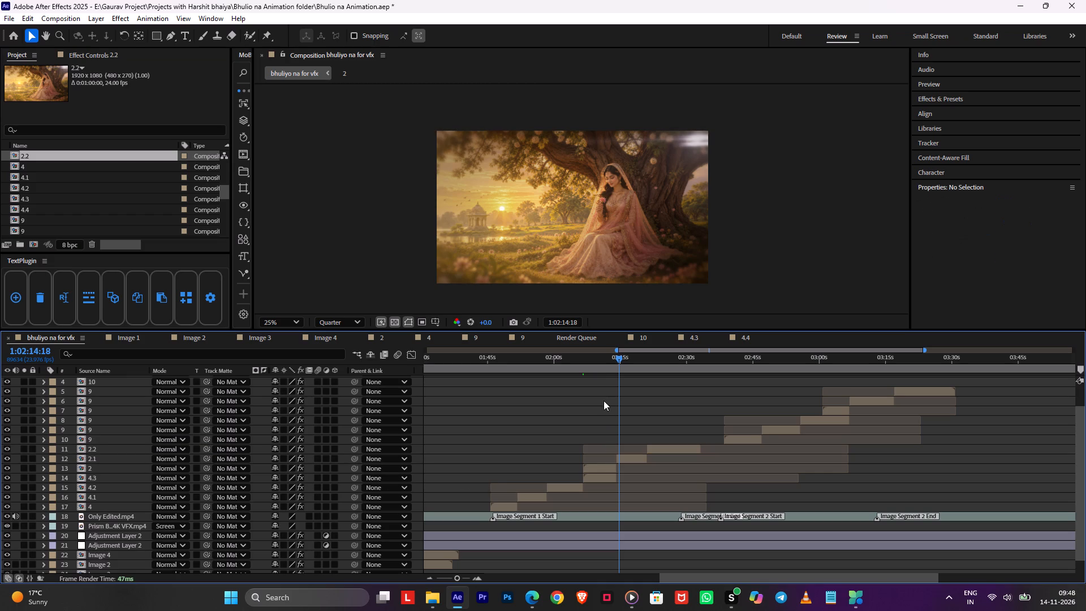
left_click(600, 369)
left_click(639, 360)
left_click(665, 359)
middle_click_drag(727, 412, 627, 437)
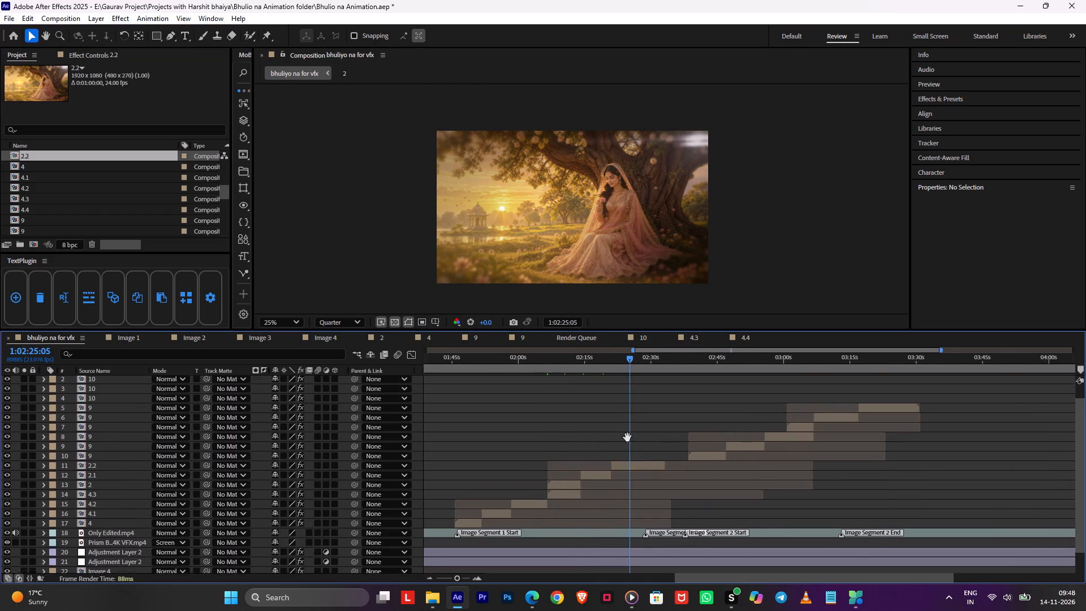
middle_click_drag(627, 437, 553, 442)
left_click(564, 359)
left_click(572, 466)
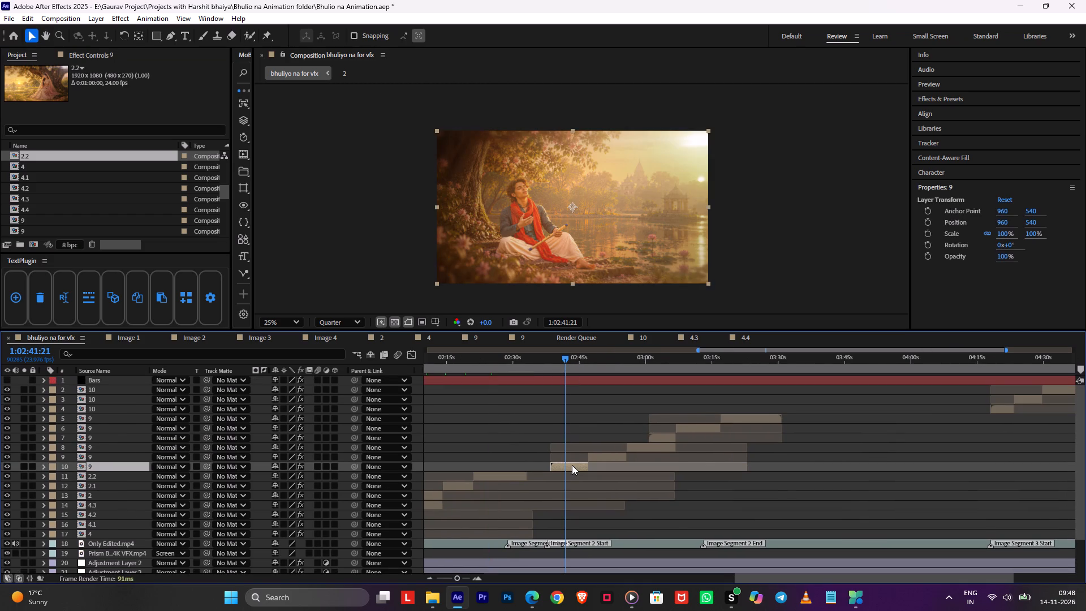
right_click(572, 464)
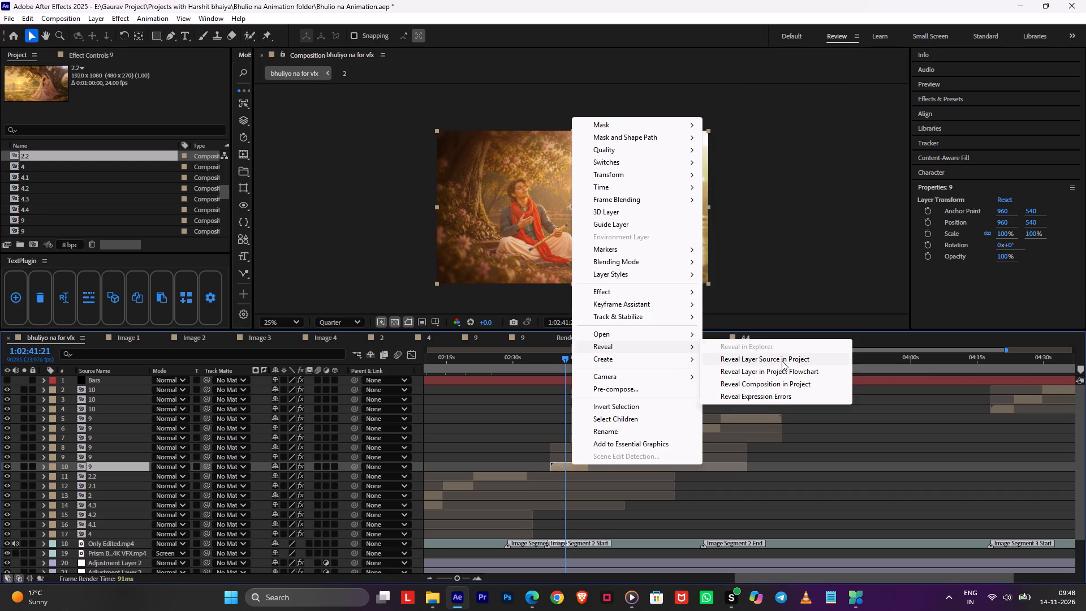
left_click(782, 361)
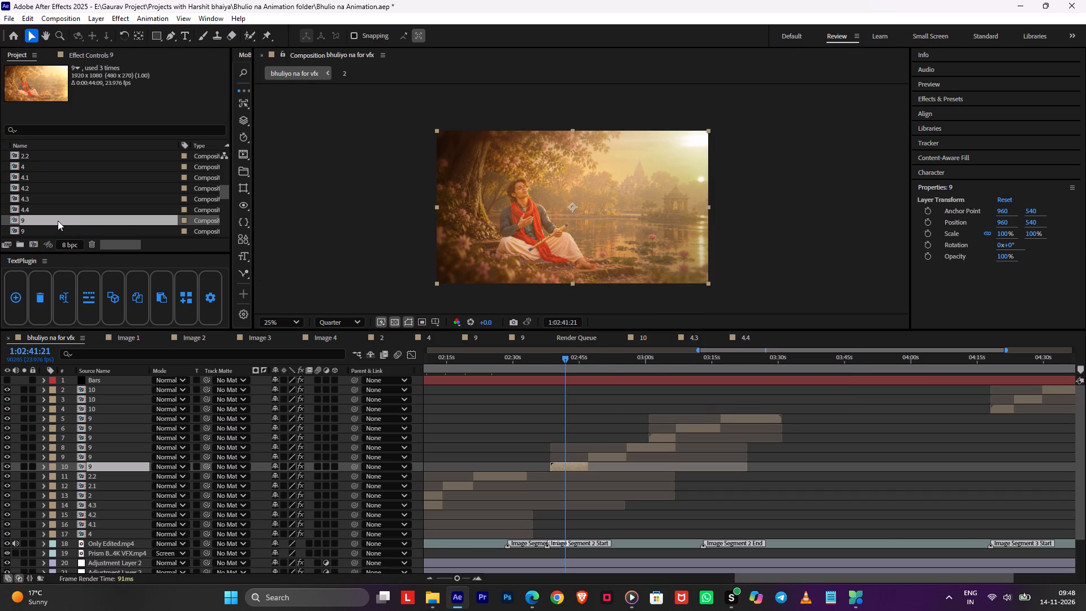
Duplicate the revealed composition 9 and rename the duplicate 9.1.
key("ctrl+d")
right_click(43, 157)
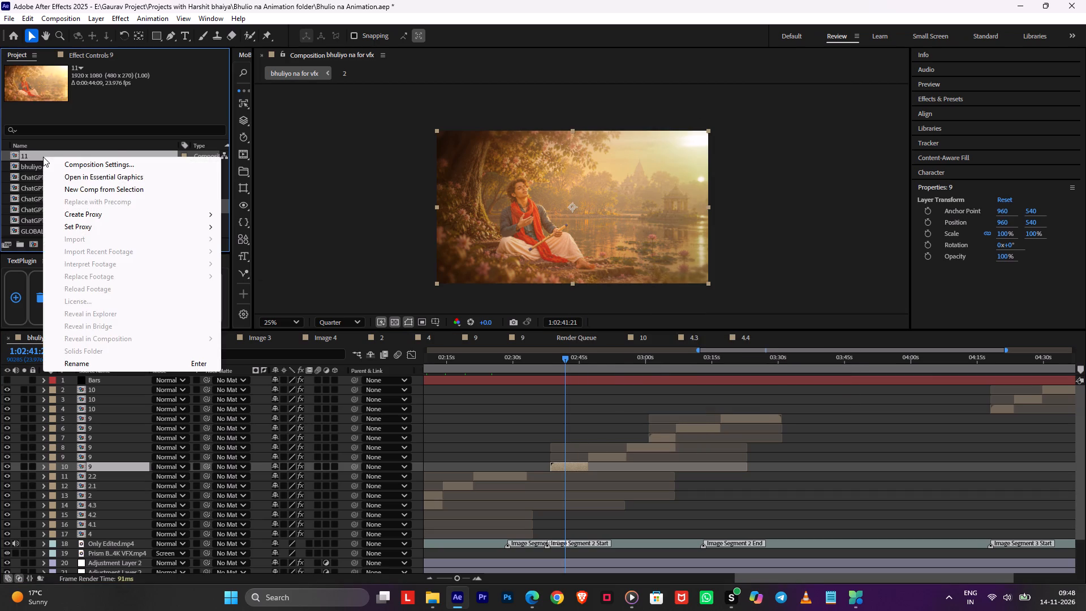
left_click(98, 365)
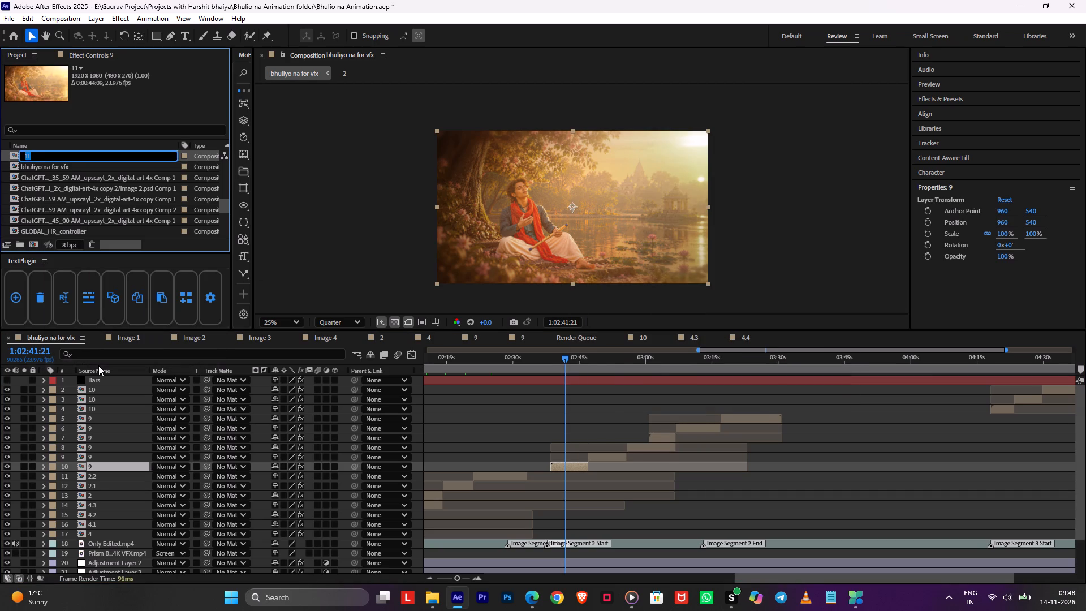
type("9.1")
left_click(71, 158)
left_click(51, 168)
left_click(53, 160)
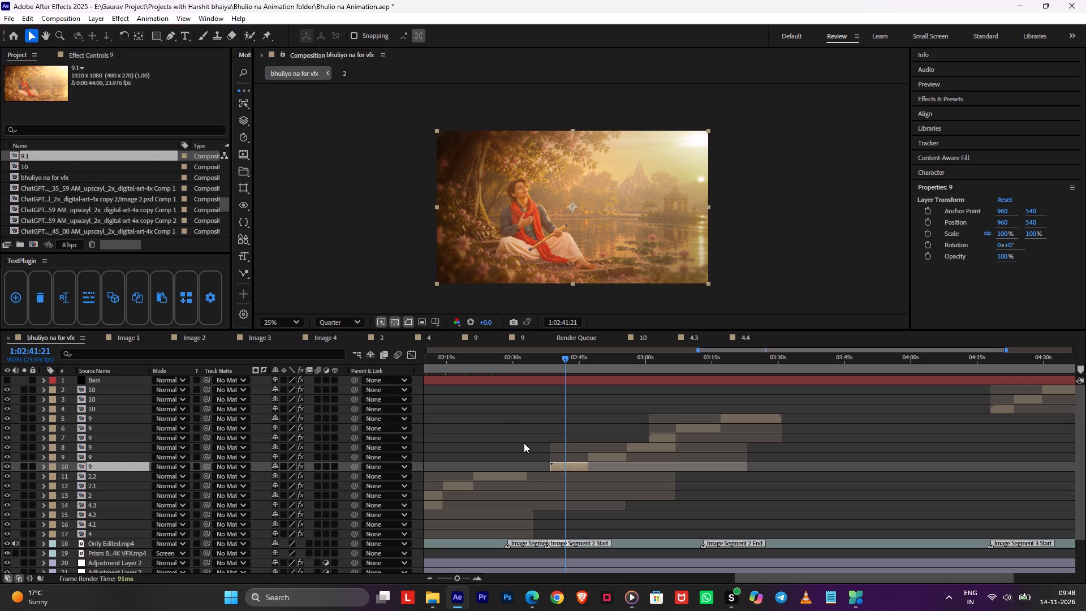
Replace the middle part of composition 9, layer 9, with composition 9.1.
left_click(618, 454)
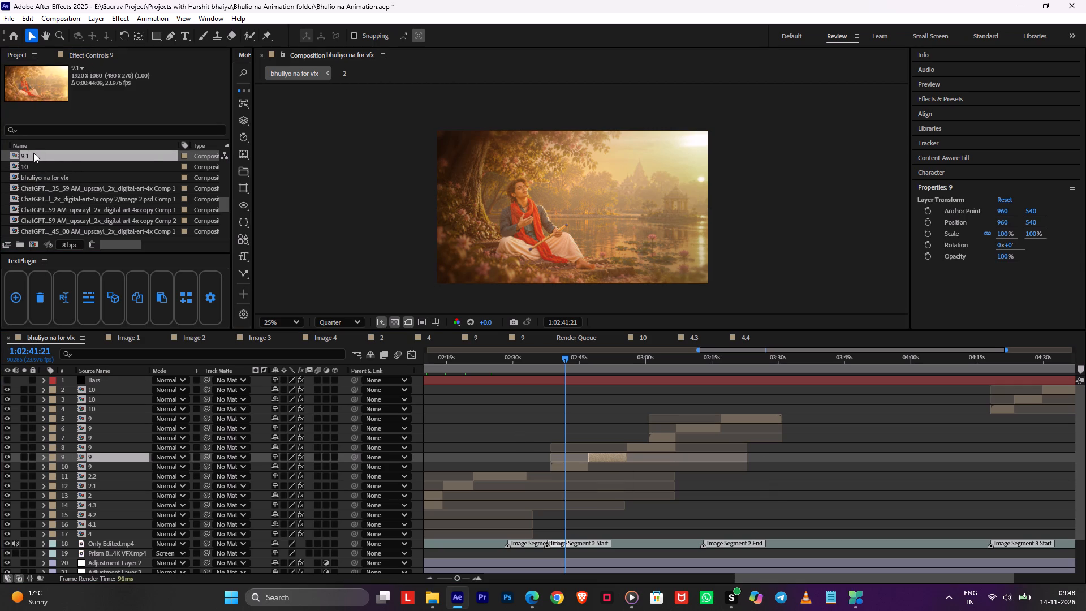
left_click_drag(30, 156, 80, 457)
left_click(81, 457, "alt")
Duplicate composition 9.1 and replace the last part of composition 9, layer 8, with the 9.2 duplicate.
left_click(89, 442)
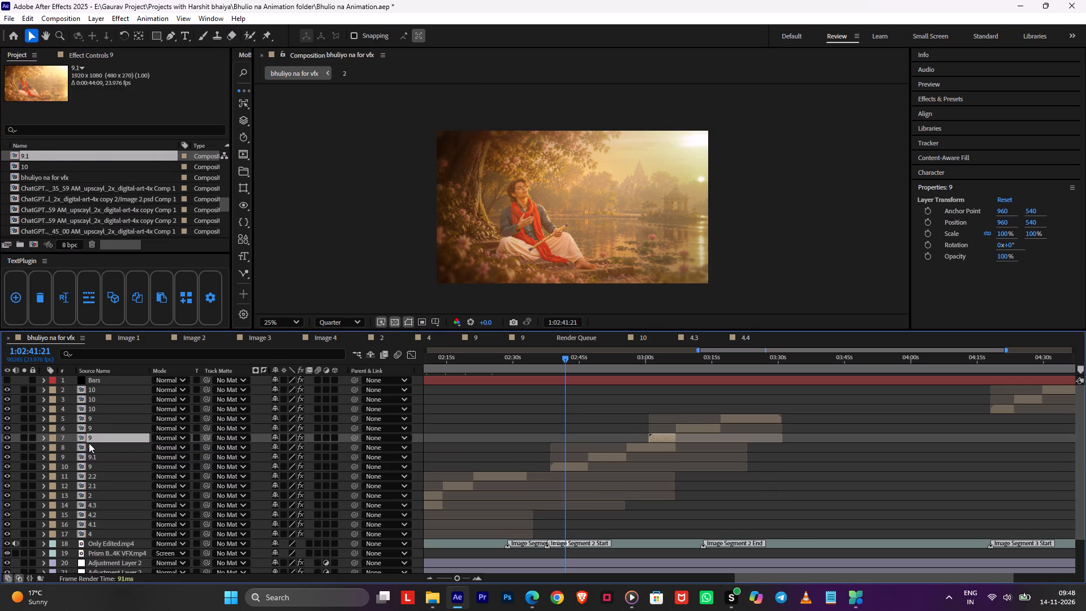
left_click(89, 449)
left_click(63, 153)
key("ctrl+d")
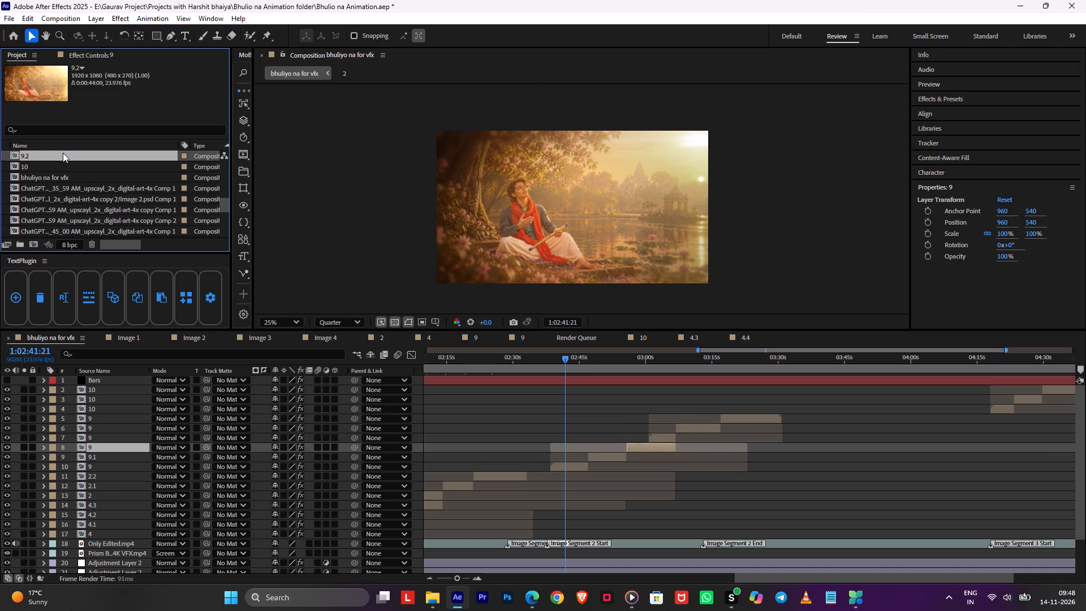
left_click_drag(33, 154, 104, 447)
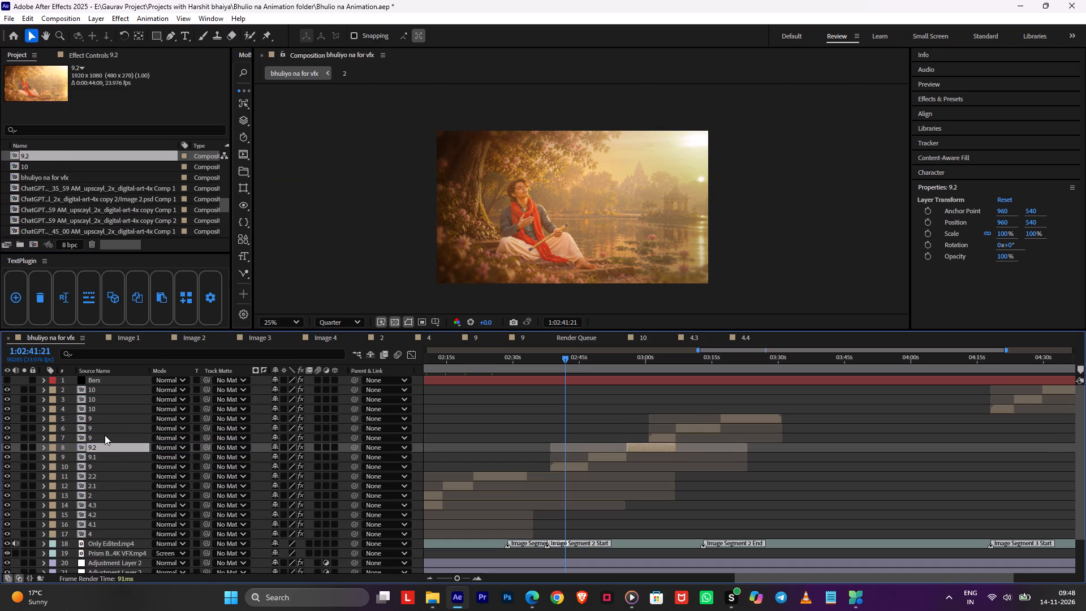
Open layer 7's composition 9, set the label colour of layers Optics through Flares to Cyan, and return to the main composition.
double_click(105, 435)
key("Tab")
left_click(61, 435)
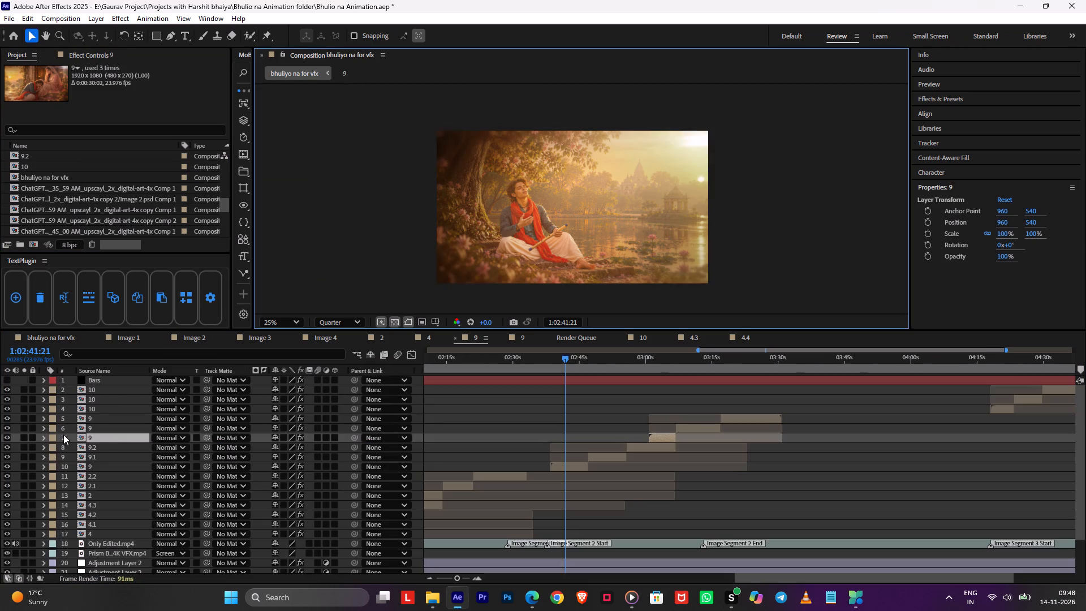
double_click(670, 438)
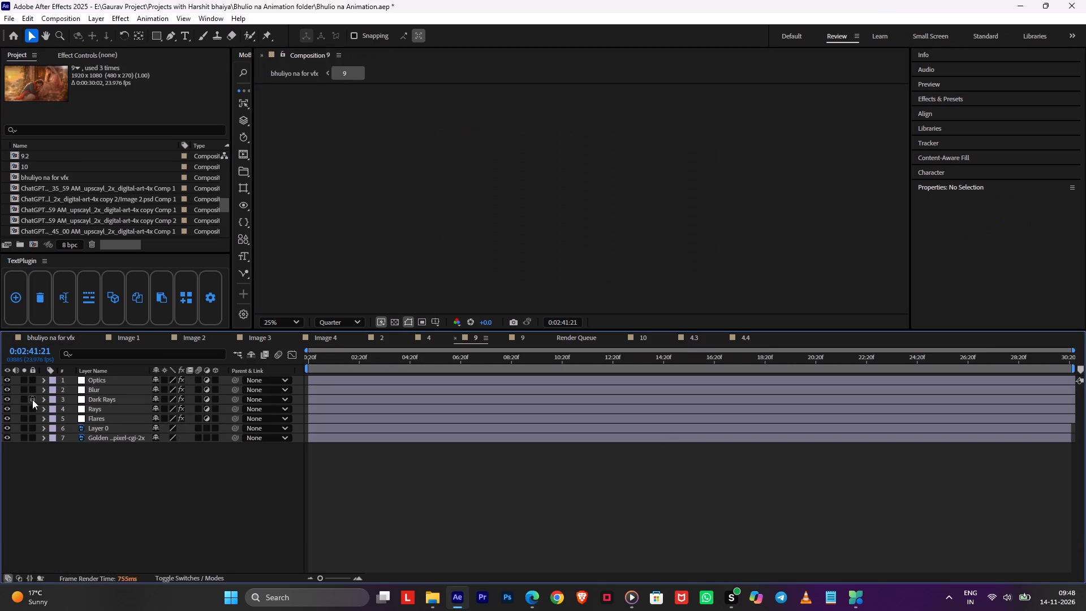
left_click(105, 417)
left_click(111, 386, "shift")
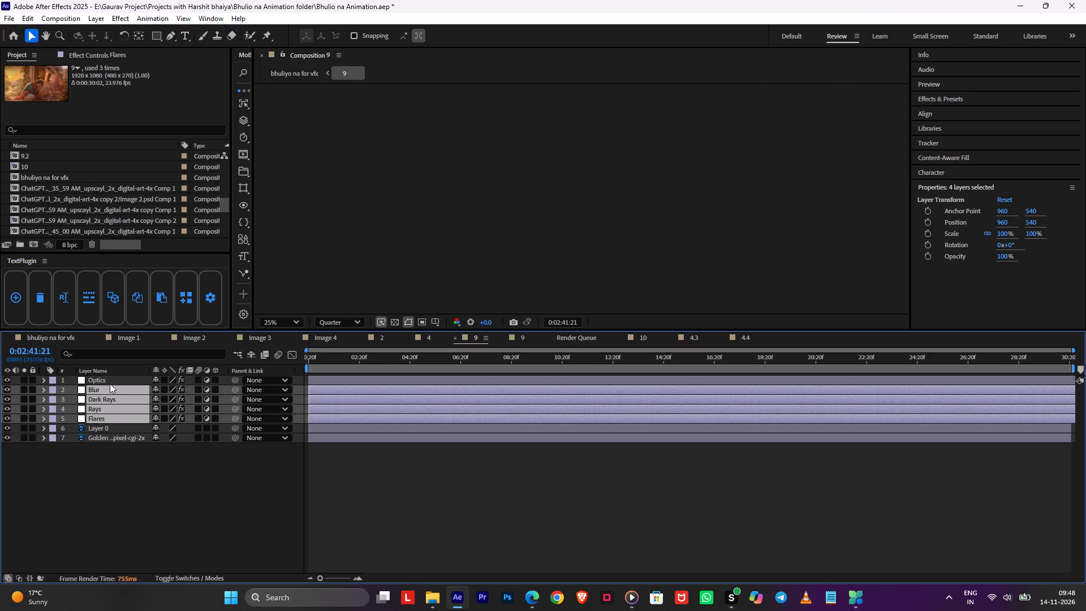
left_click(111, 382, "shift")
left_click(51, 417)
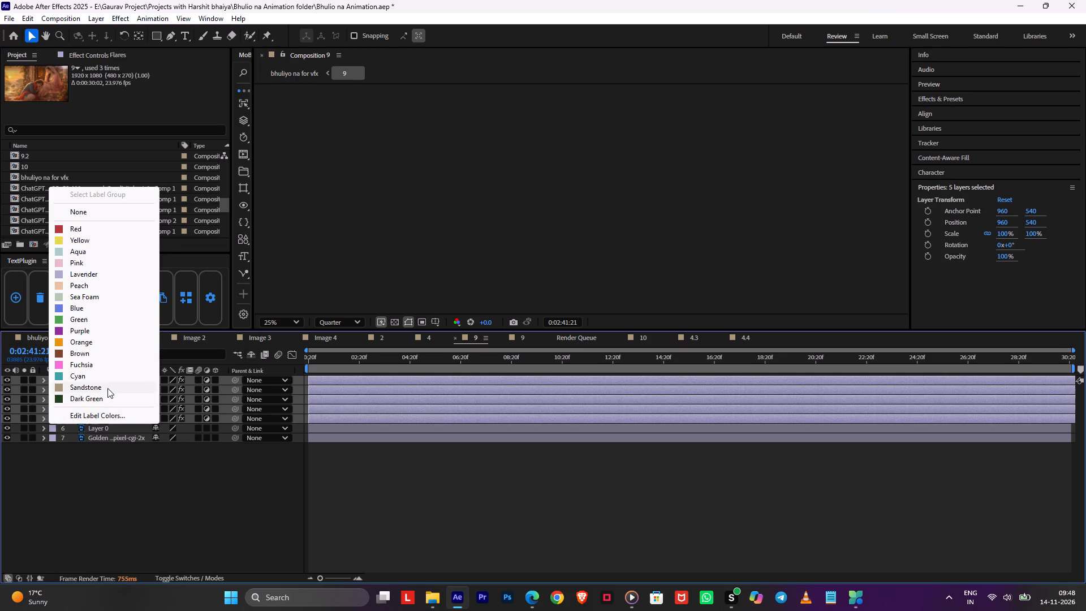
left_click(105, 376)
left_click(490, 503)
key("Tab")
left_click(390, 501)
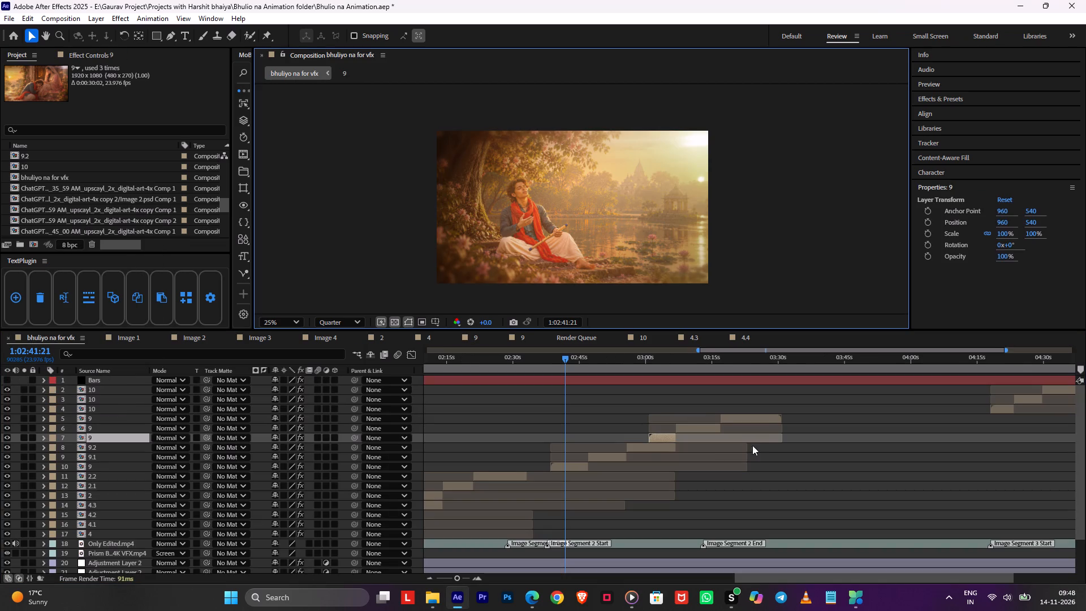
Duplicate composition 9.2 and replace layer 7 in the main composition with the 9.3 duplicate.
left_click(662, 358)
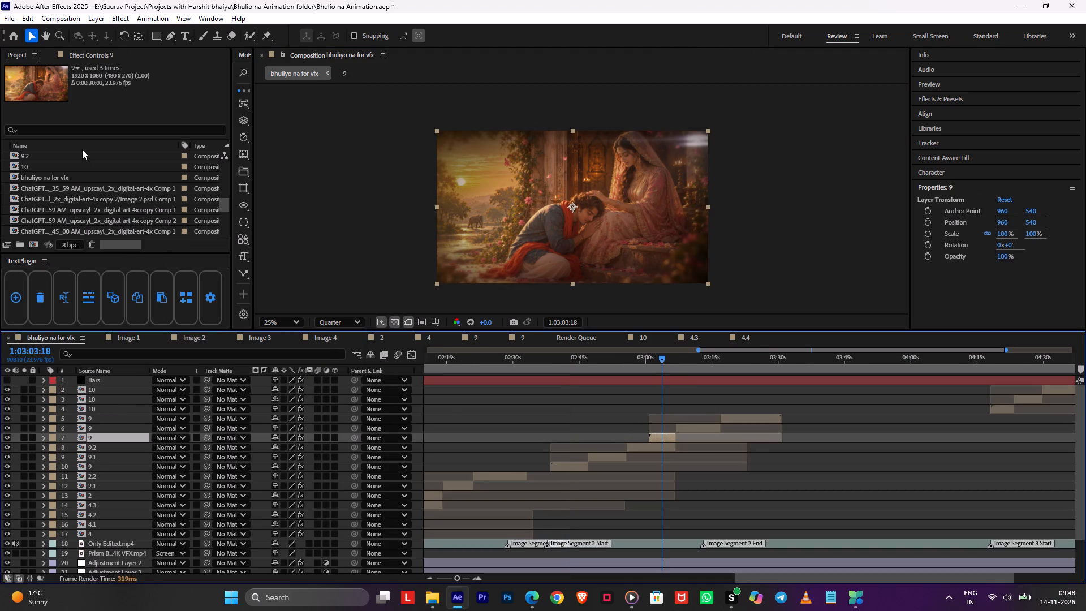
left_click(54, 162)
left_click(54, 153)
key("ctrl+d")
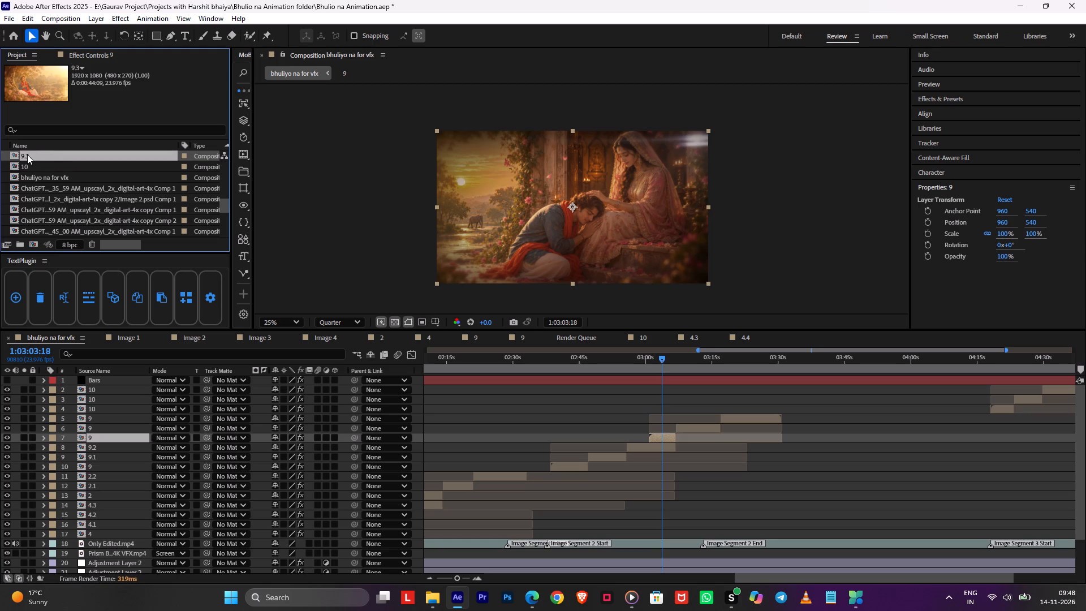
left_click_drag(25, 154, 105, 437)
Reveal the source composition of layer 6 in the project and rename it 10.
left_click(92, 427)
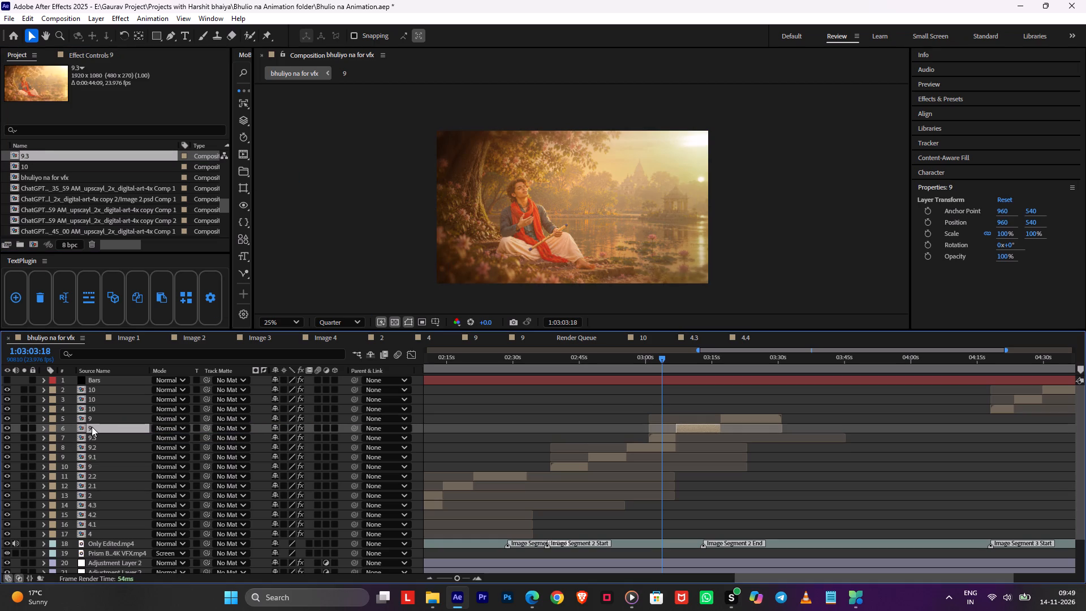
left_click(697, 370)
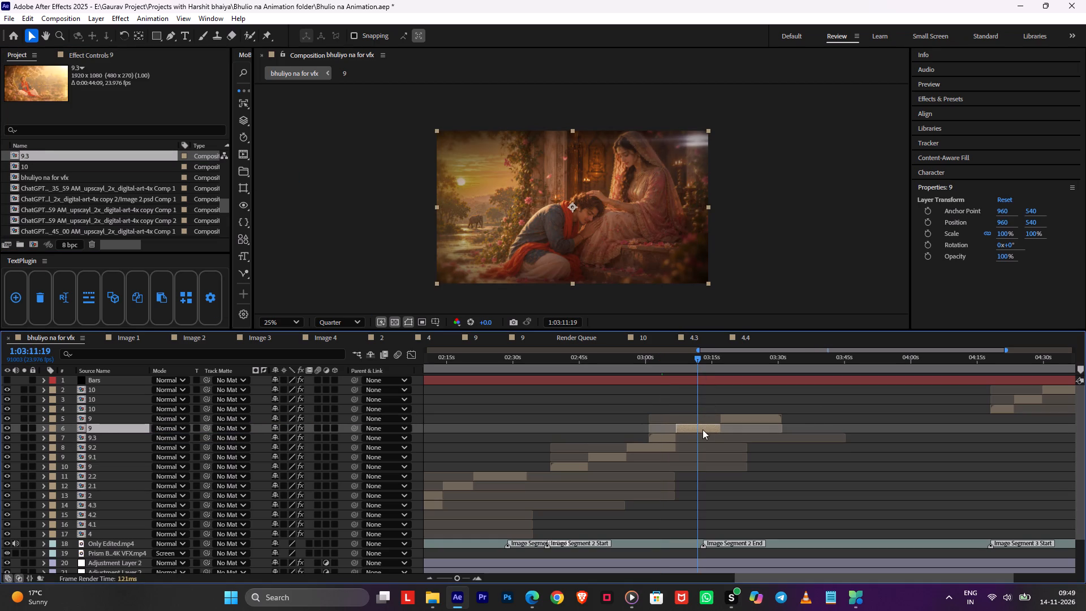
right_click(701, 431)
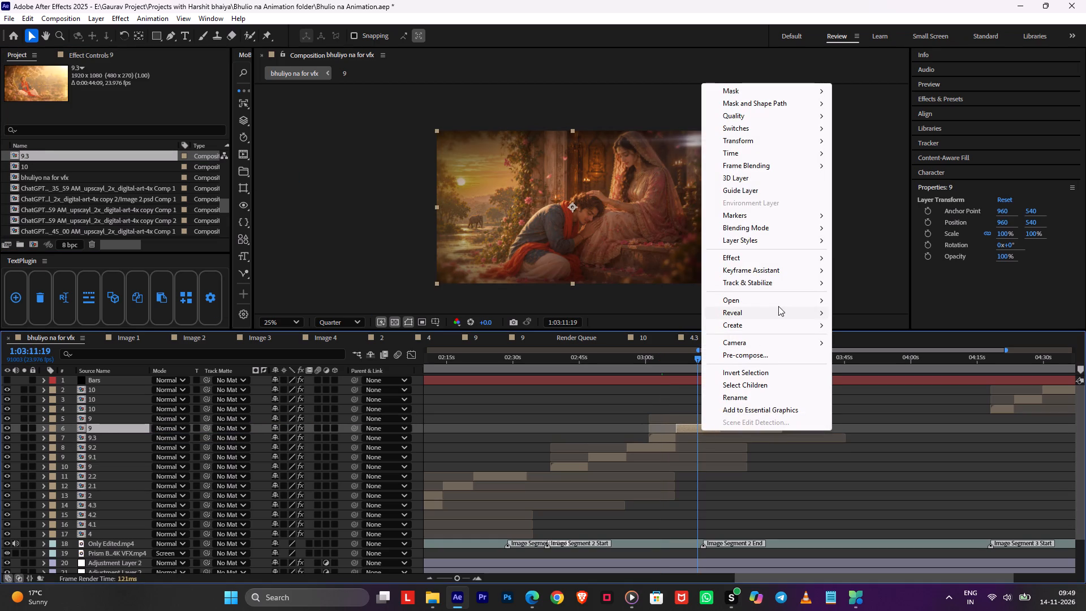
left_click(867, 324)
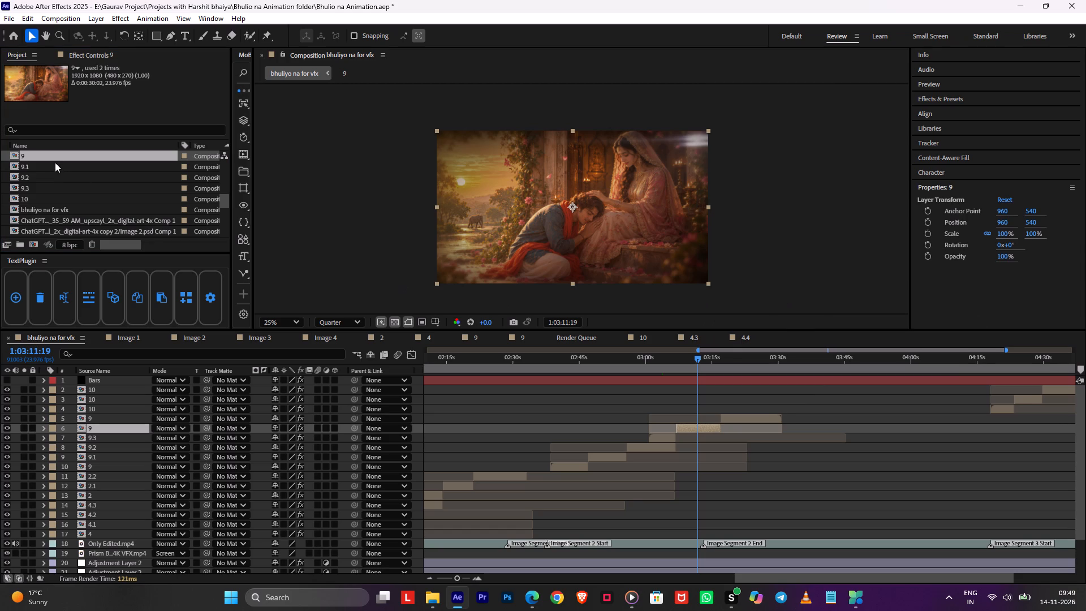
right_click(57, 158)
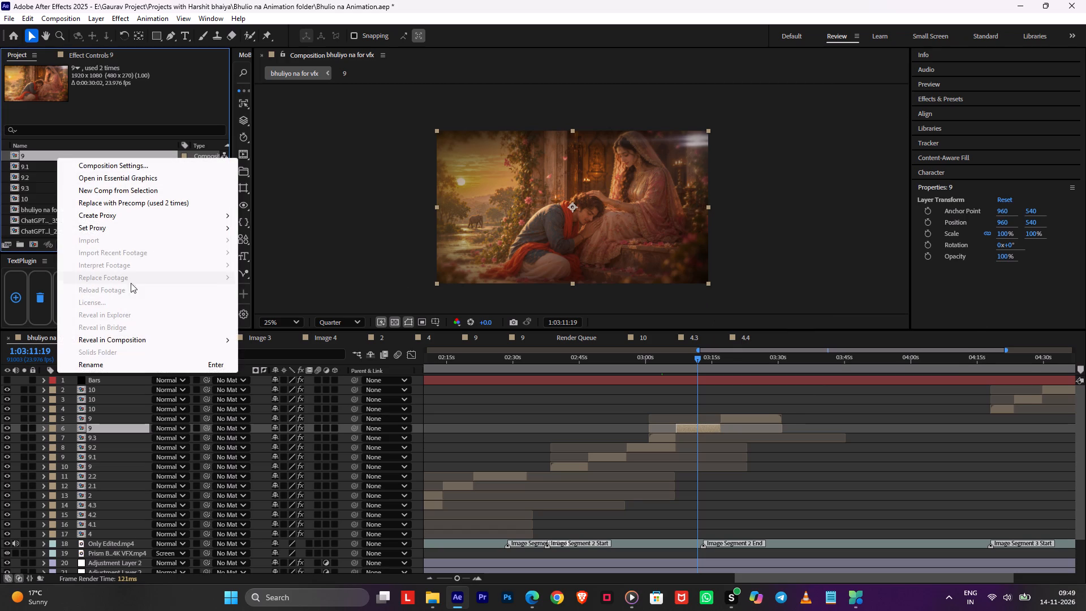
left_click(111, 365)
type("10")
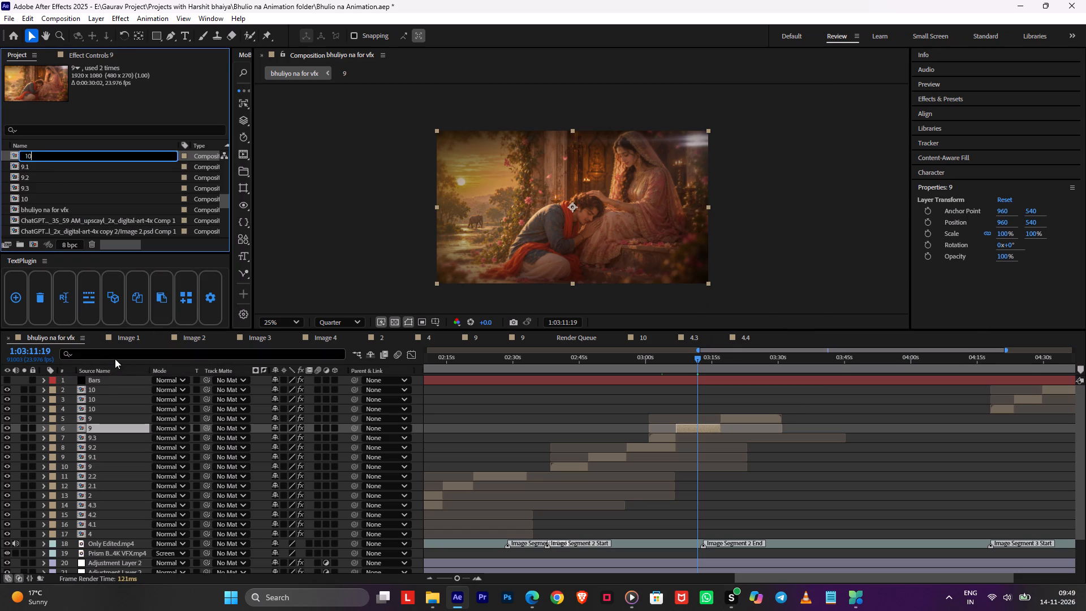
left_click(90, 428)
Reveal the source composition of layer 4 in the project and rename it 11.
left_click(92, 419)
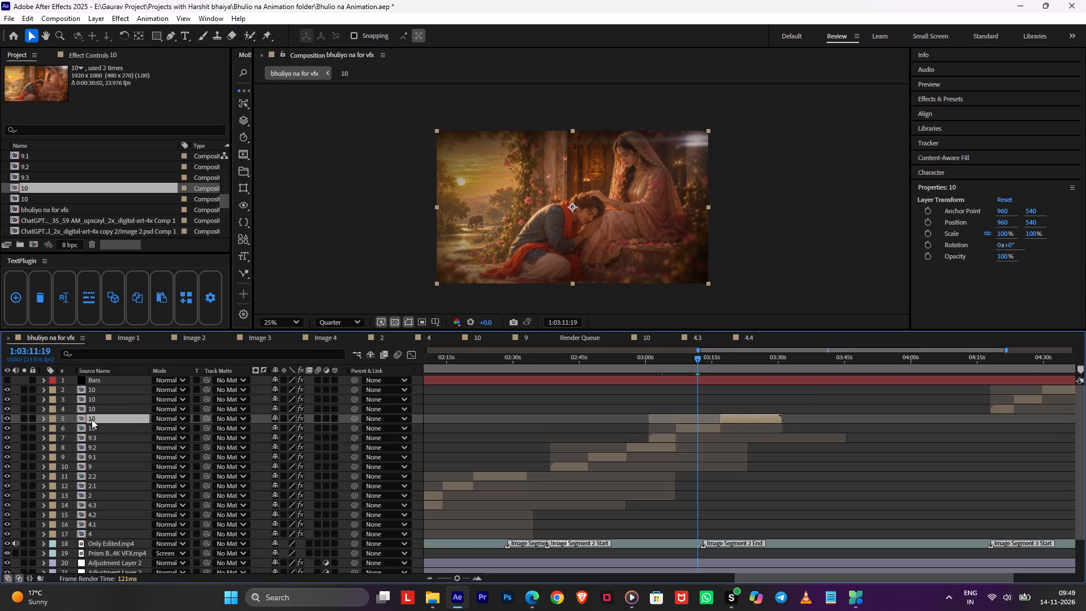
left_click(98, 409)
left_click(111, 386)
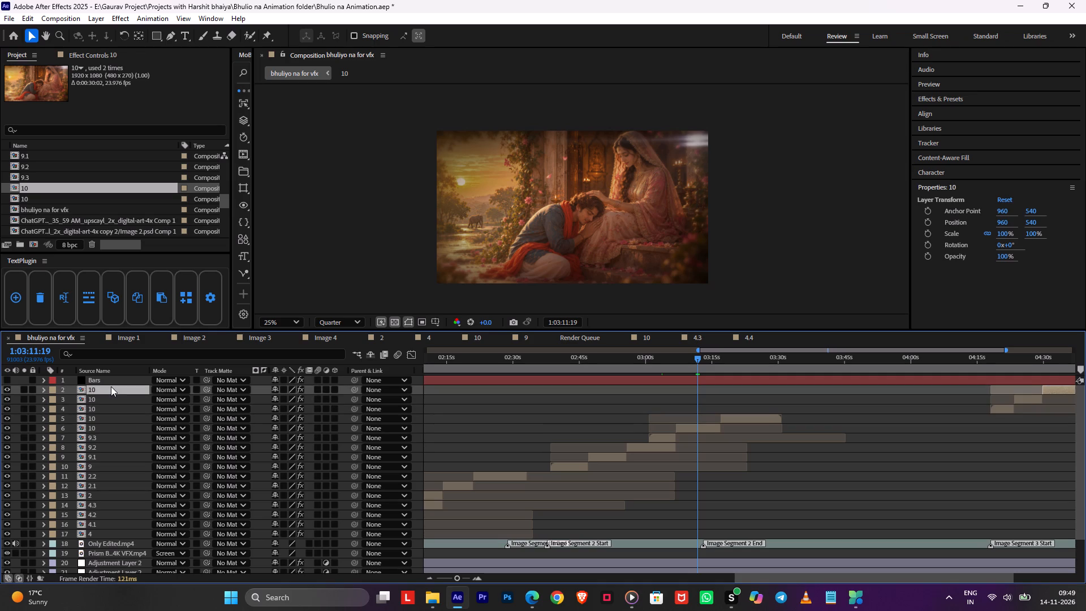
left_click(106, 403)
left_click(106, 399)
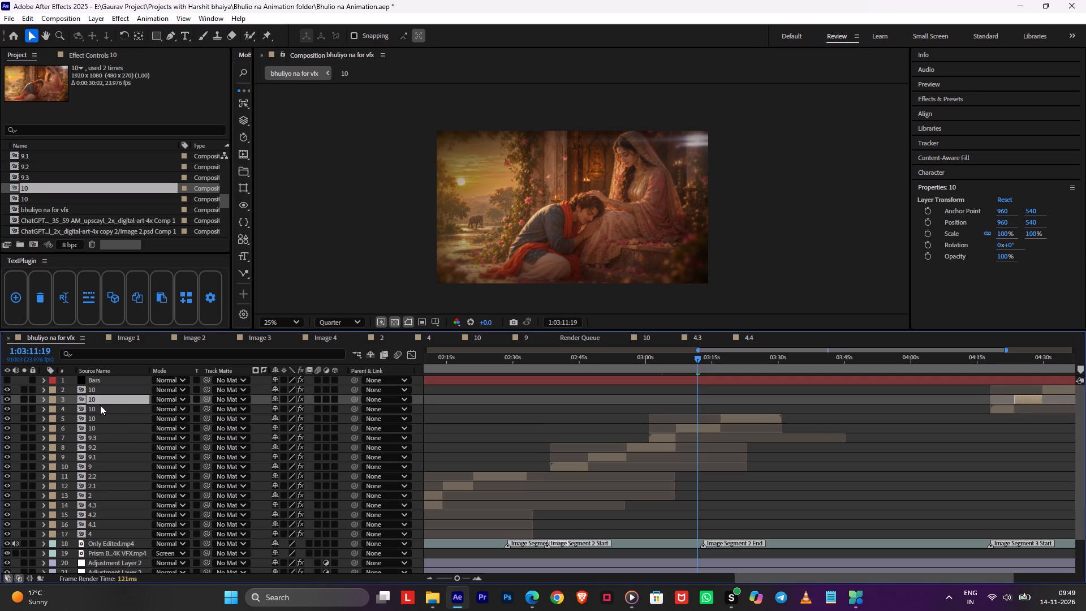
left_click(100, 406)
right_click(100, 406)
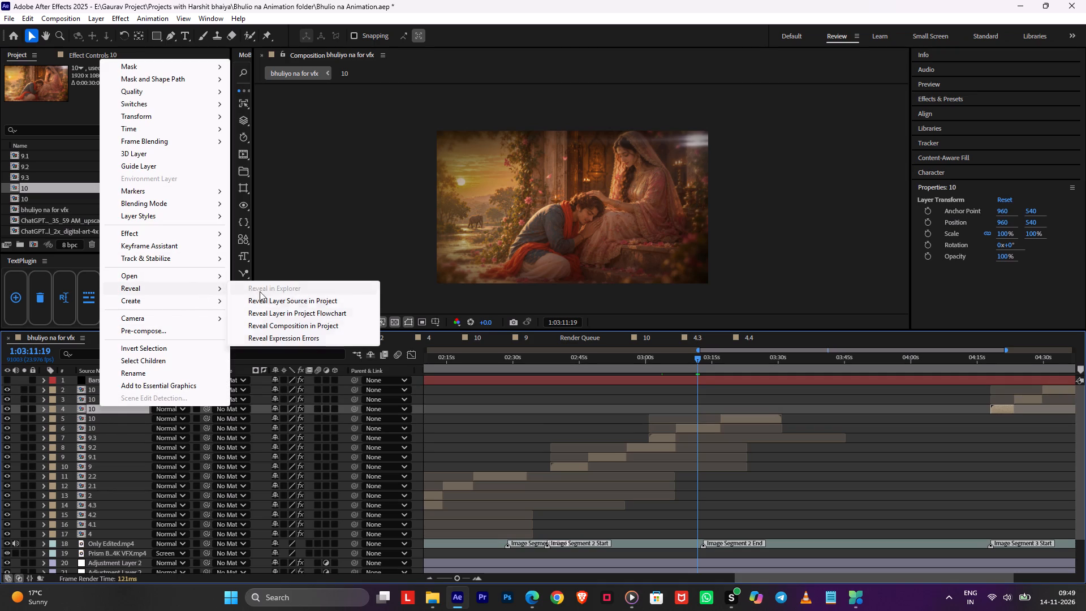
left_click(294, 298)
right_click(33, 199)
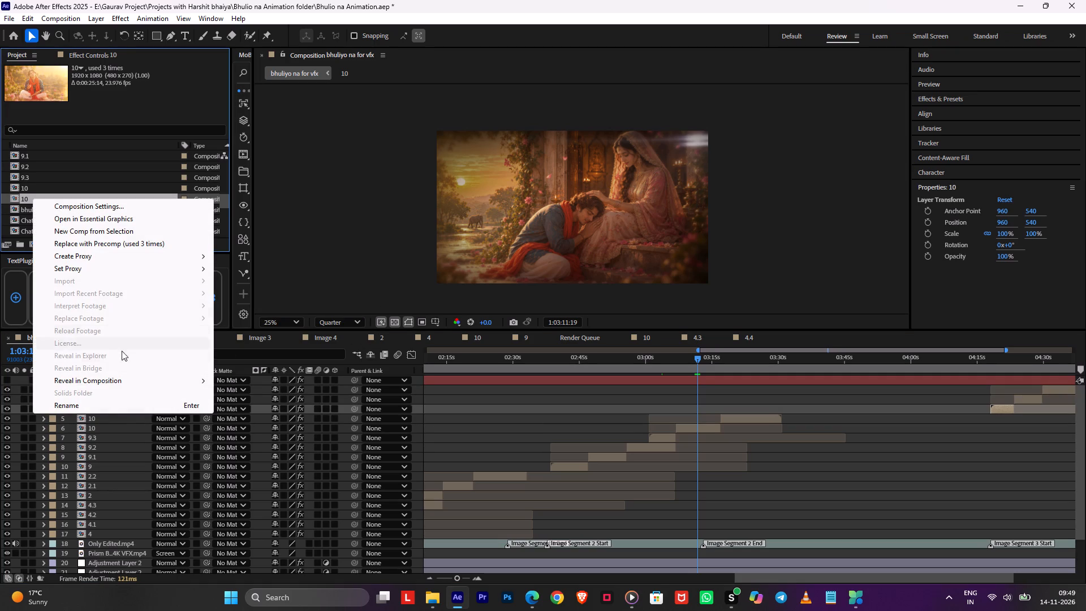
left_click(100, 406)
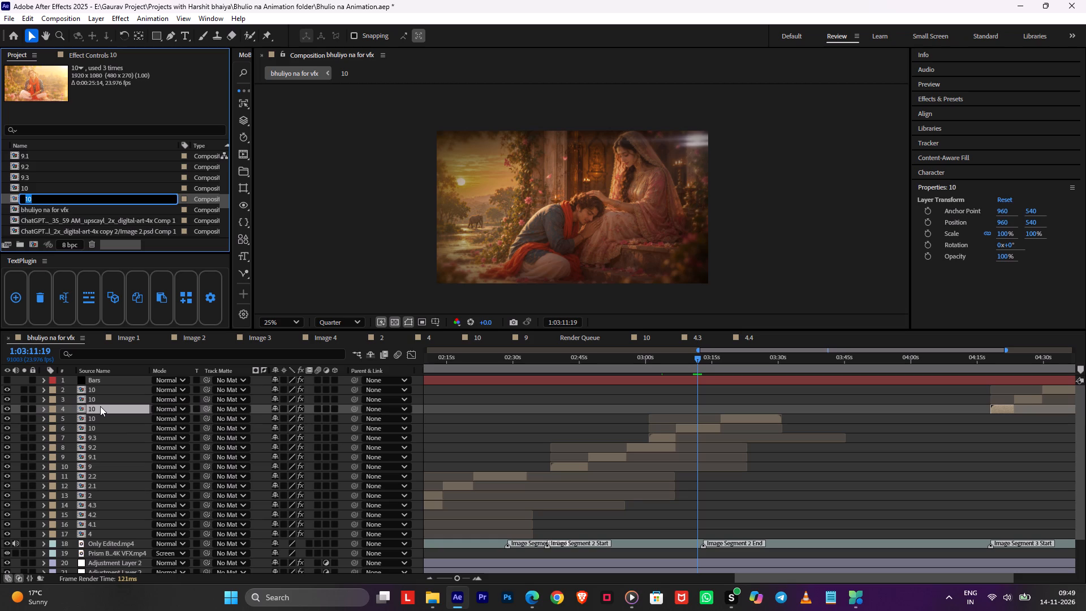
type("11")
Duplicate composition 10 in the project, rename the copy 10.1, and replace layer 6 in the main composition with it.
left_click(700, 430)
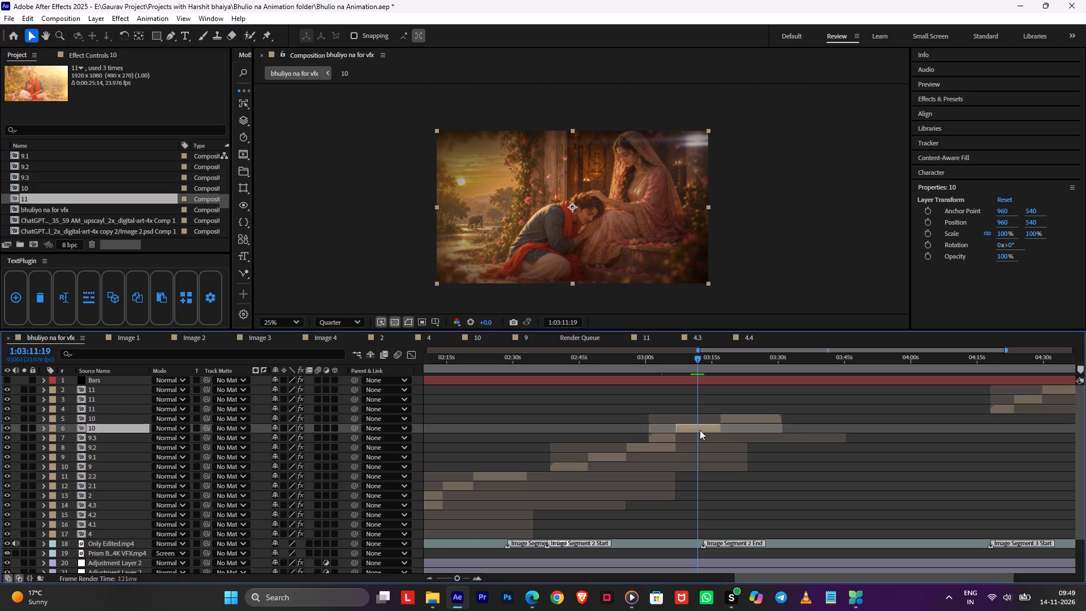
right_click(709, 425)
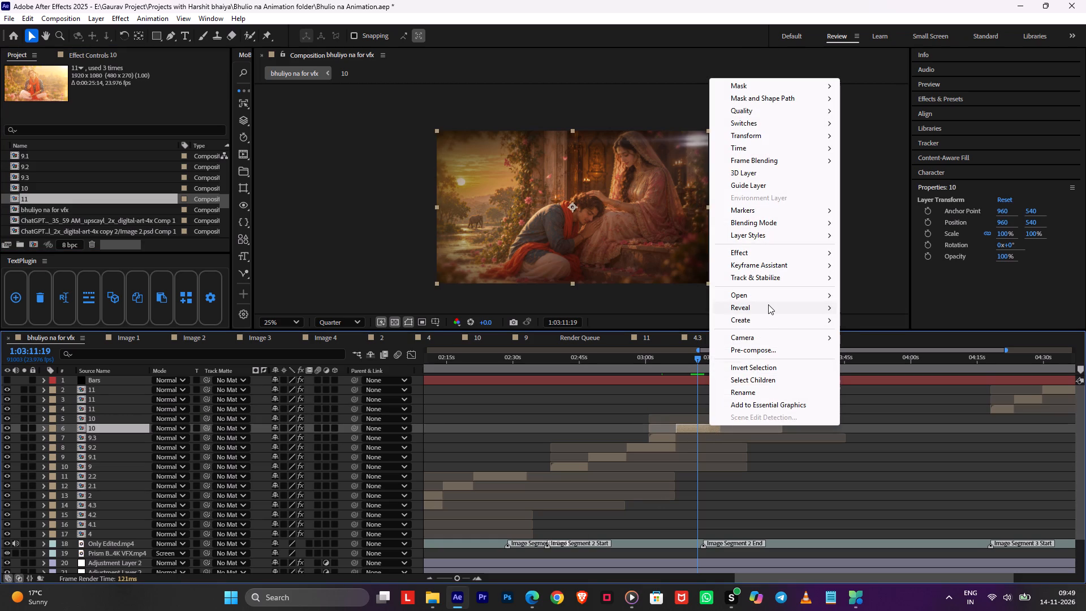
left_click(876, 317)
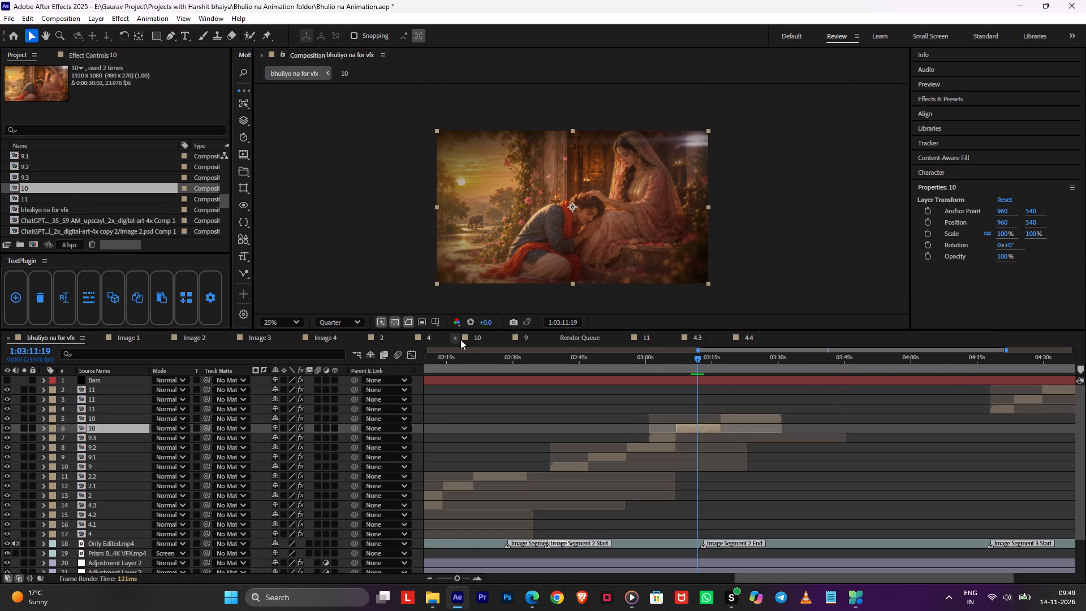
key("ctrl+d")
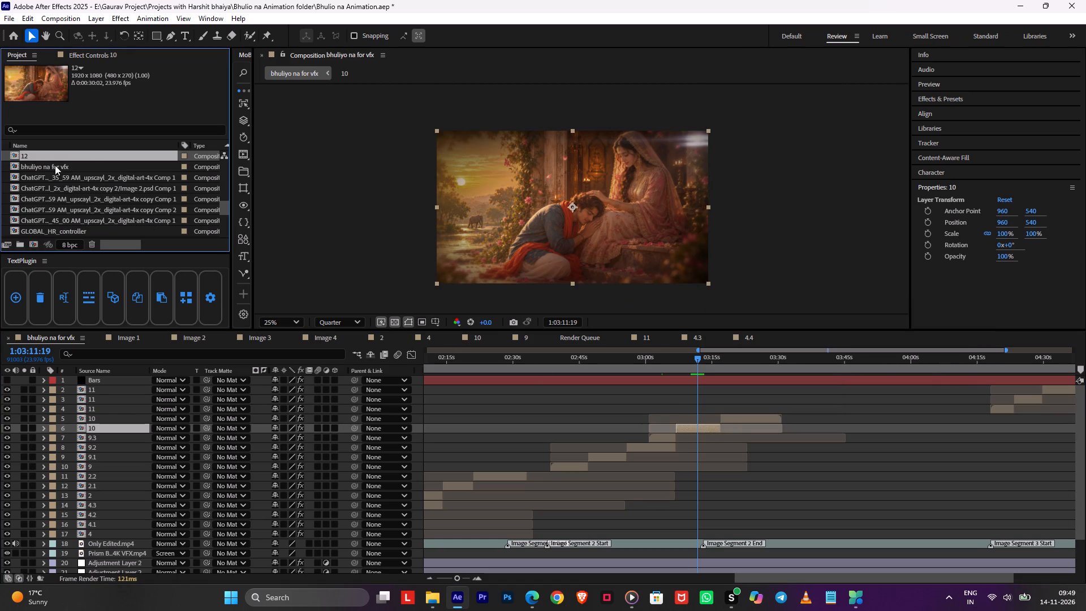
right_click(51, 156)
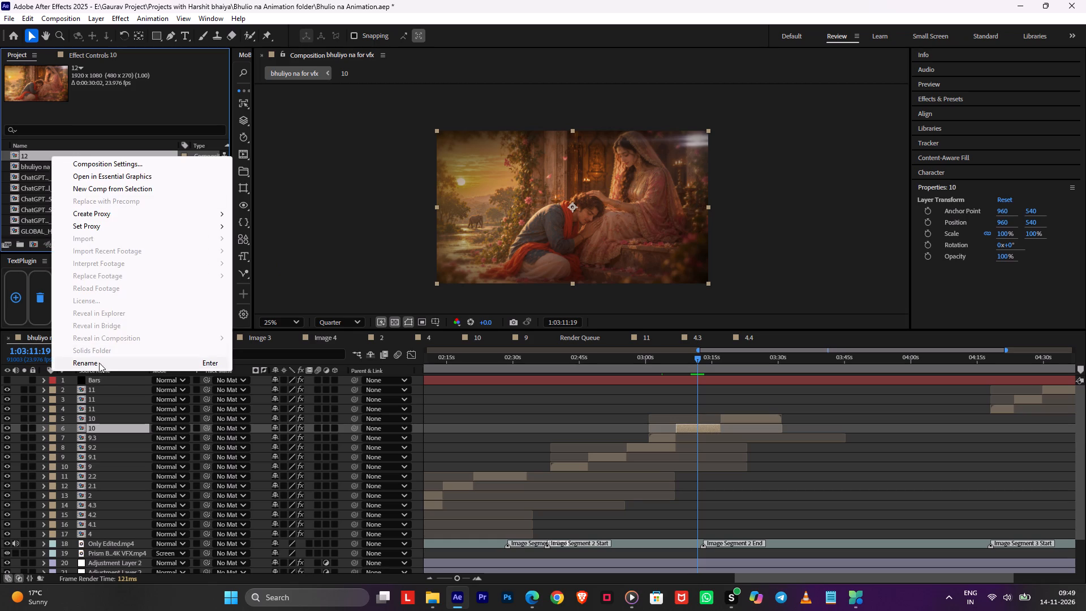
left_click(99, 362)
type("10.1")
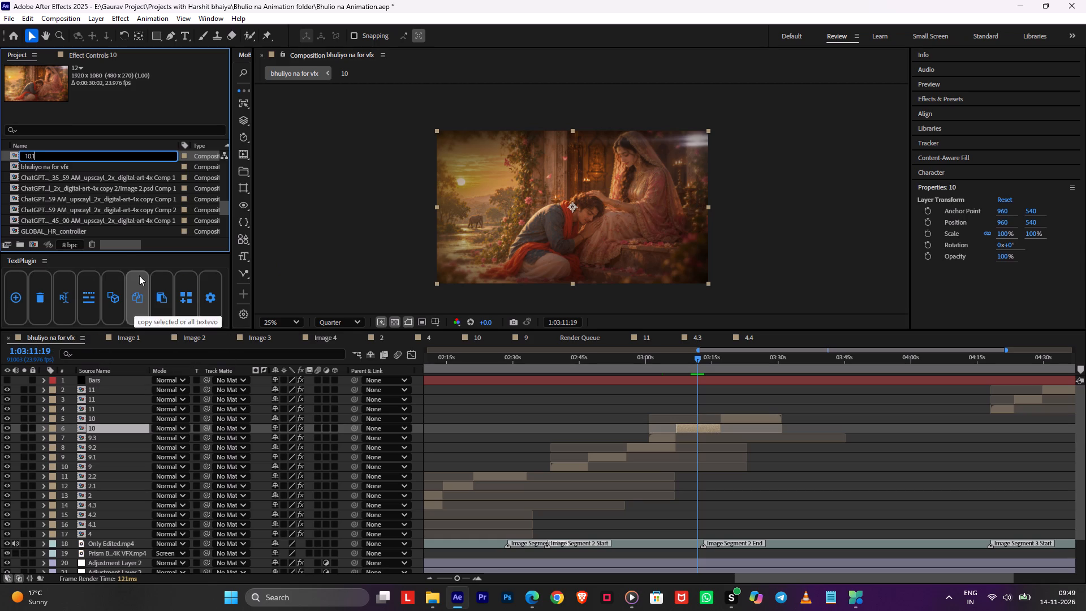
left_click(66, 156)
left_click(49, 175)
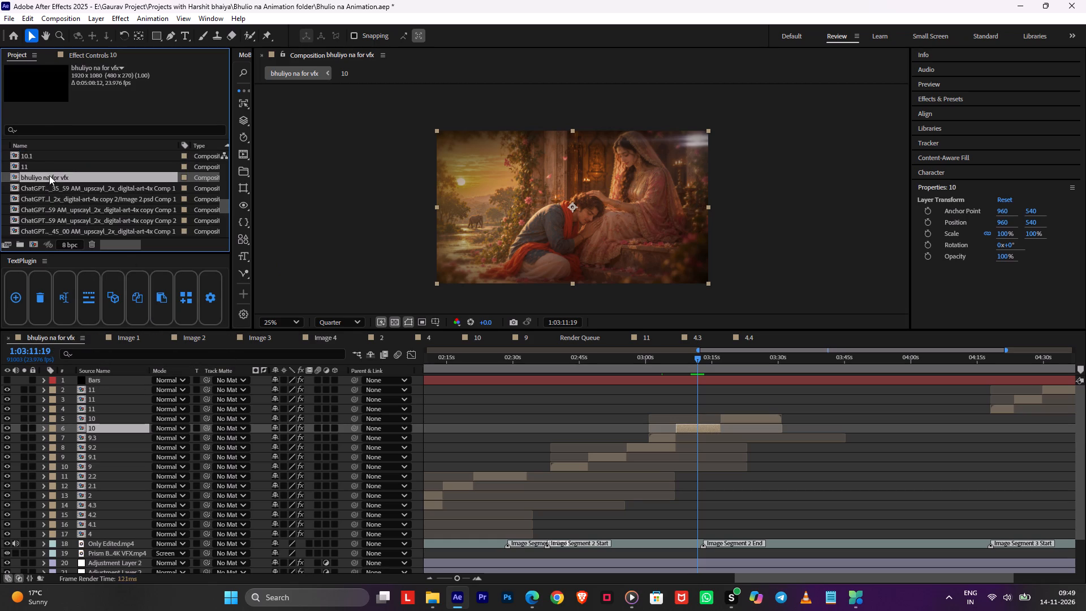
left_click(51, 160)
left_click_drag(44, 158, 105, 428)
Save the project, duplicate composition 10.1, and replace layer 5 in the main composition with the 10.2 duplicate.
left_click(731, 420)
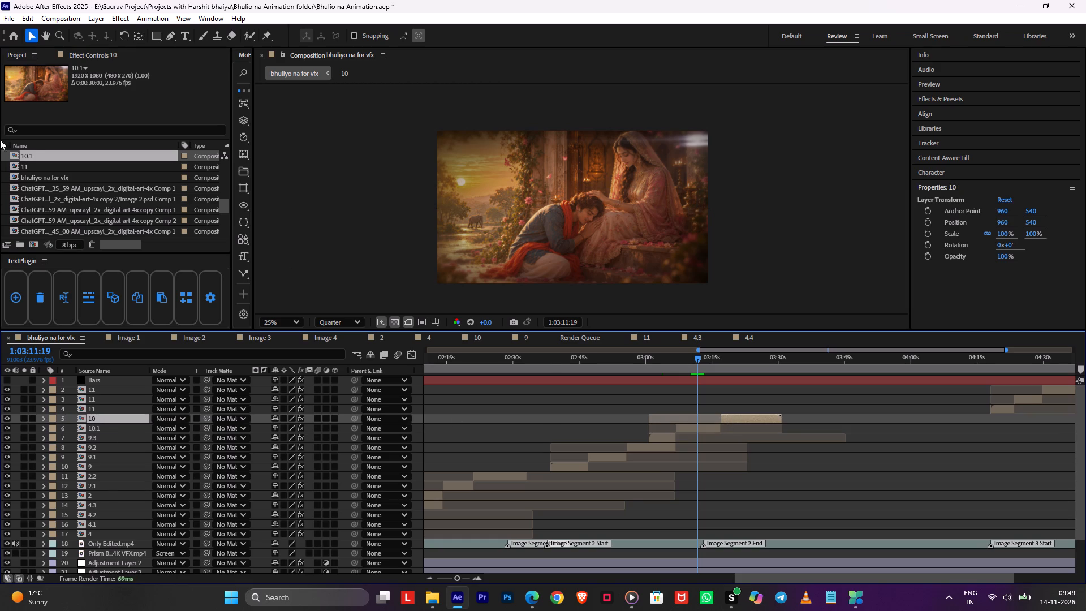
left_click(41, 156)
key("ctrl+s")
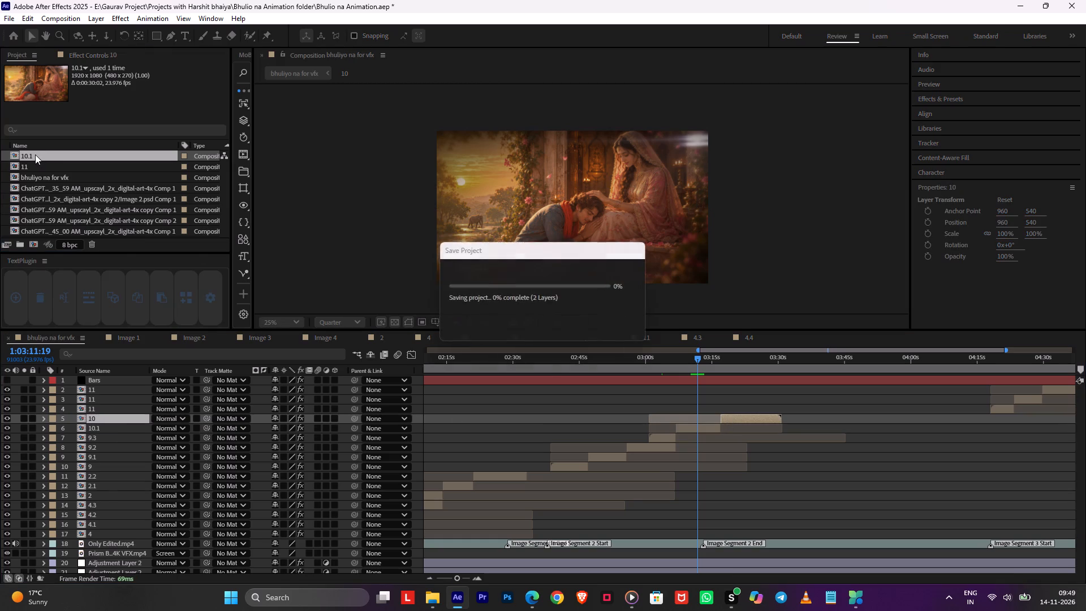
key("ctrl+d")
left_click_drag(21, 154, 93, 415)
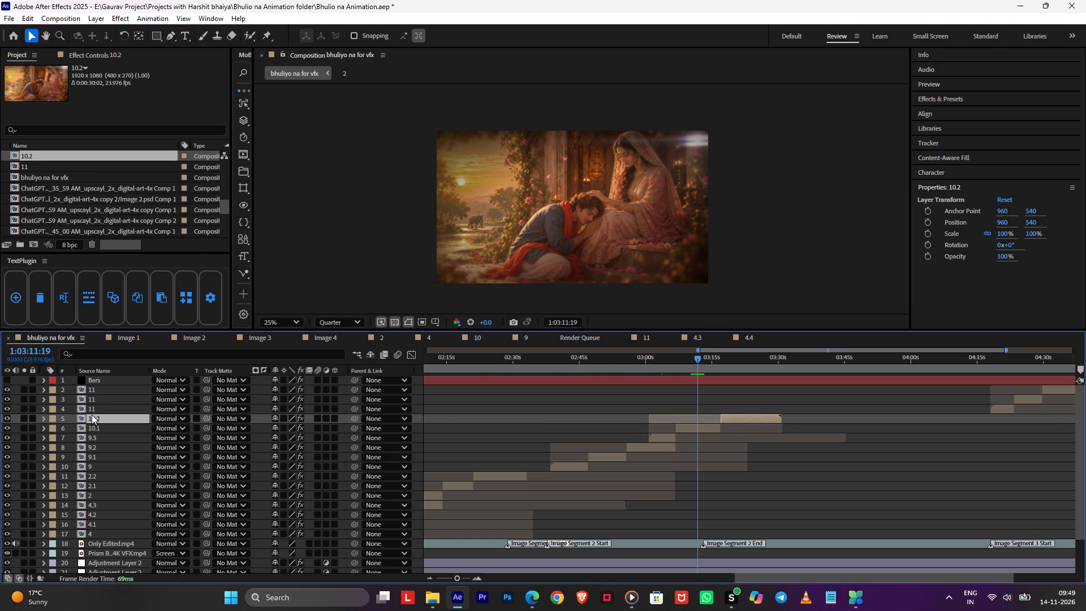
Duplicate composition 11 in the project, rename the copy 11.1, and replace layer 3 in the main composition with it.
left_click(92, 407)
right_click(95, 410)
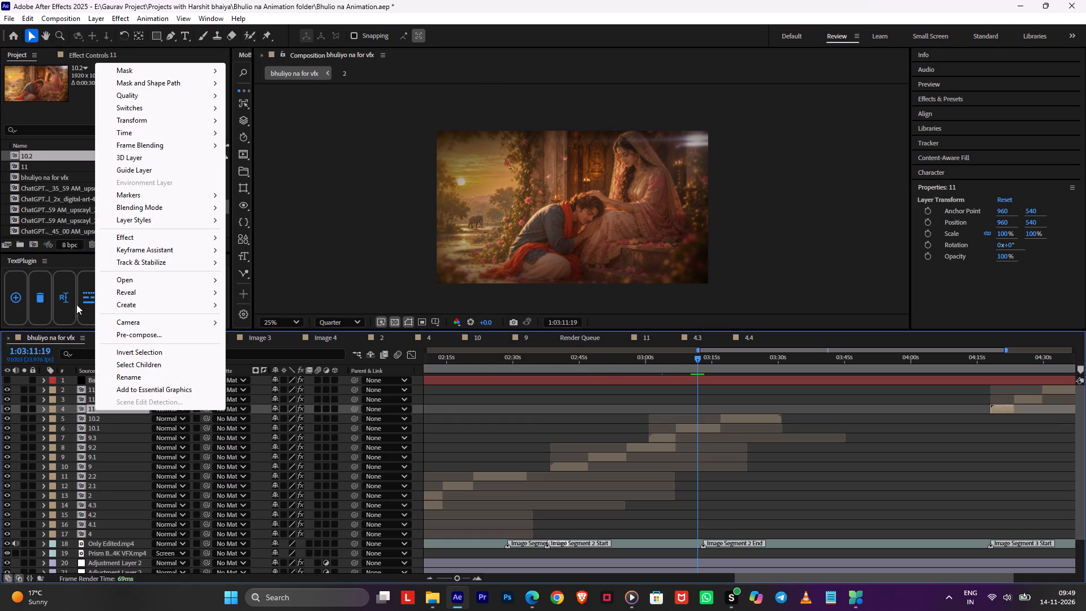
left_click(62, 166)
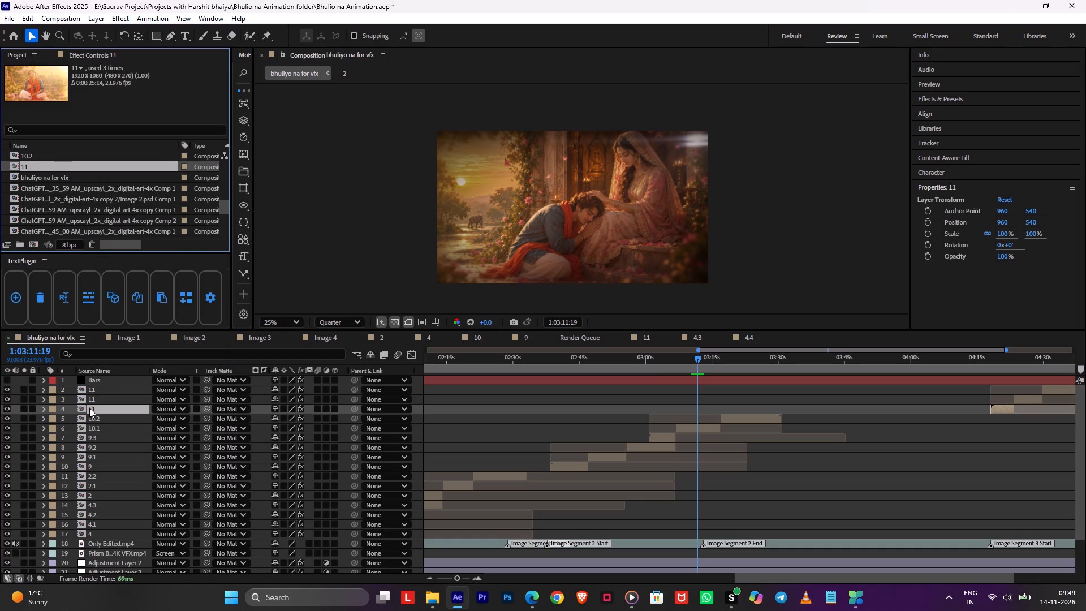
left_click(93, 401)
key("ctrl+d")
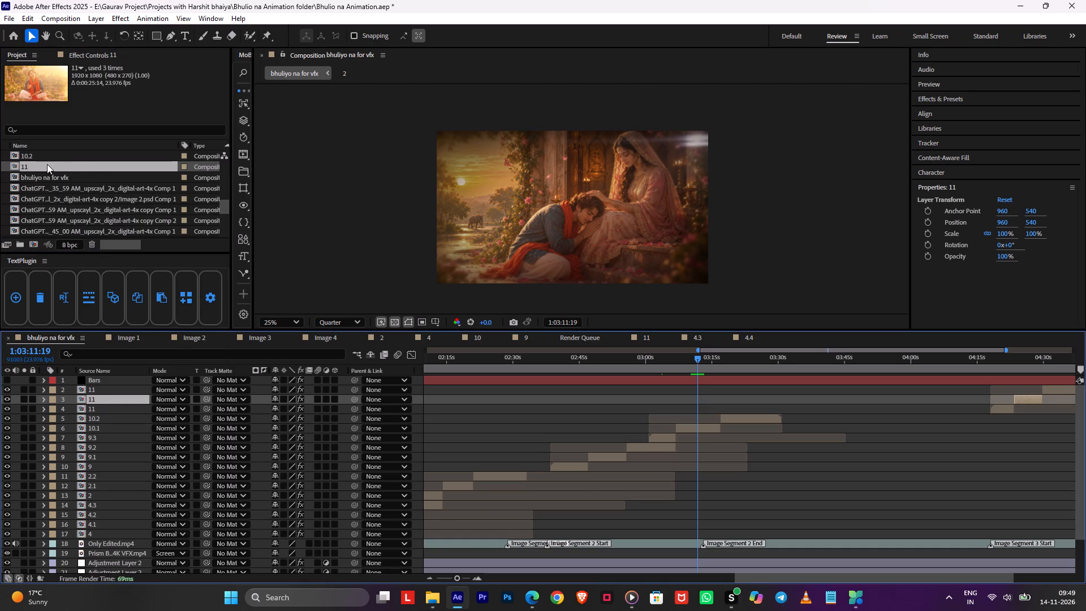
key("ctrl+z")
left_click(47, 164)
key("ctrl+d")
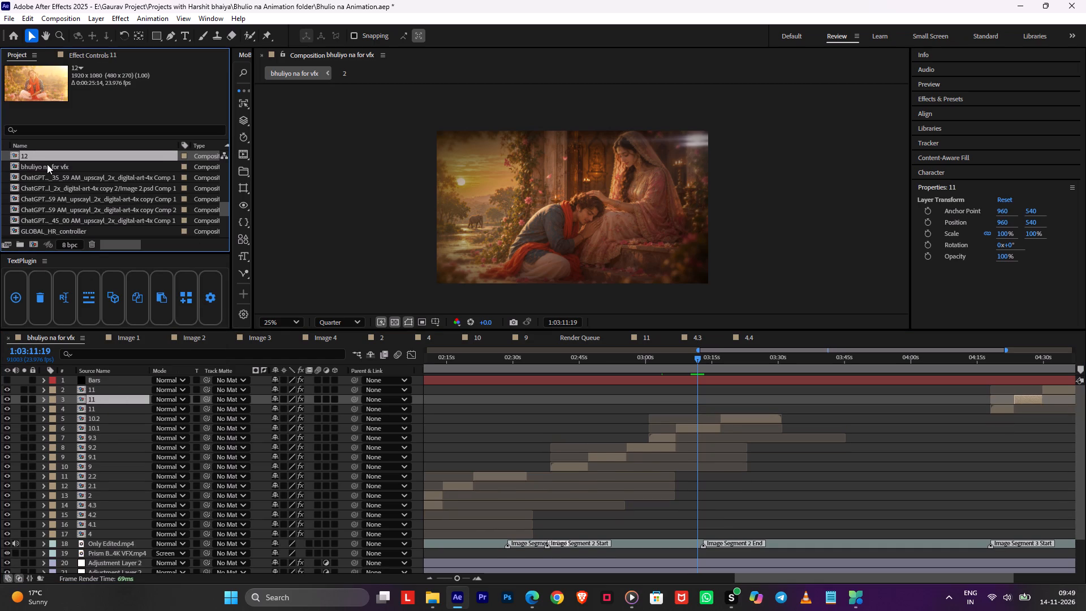
right_click(47, 157)
left_click(111, 359)
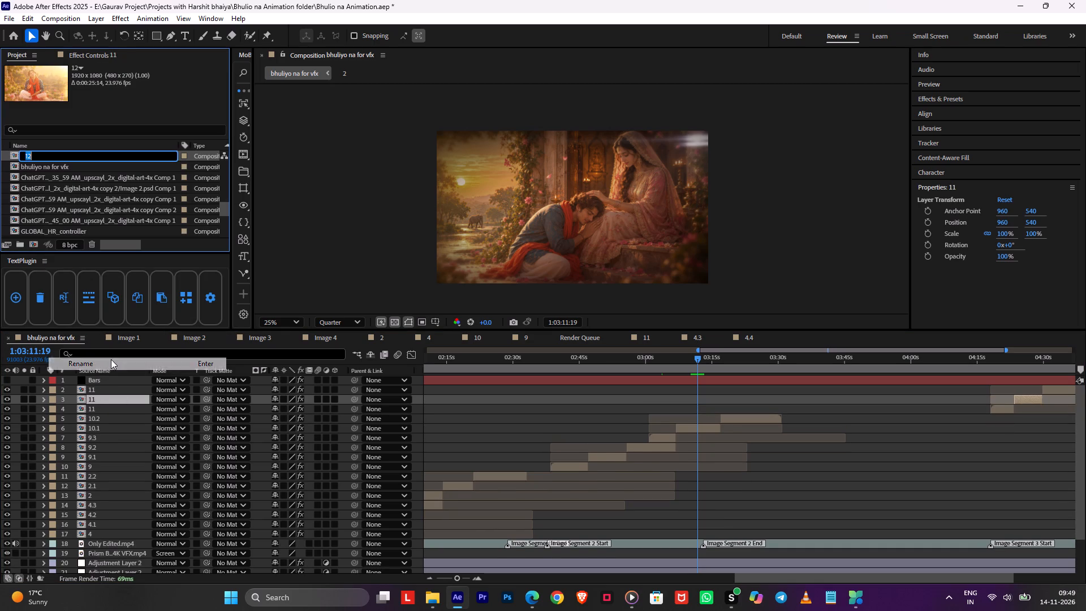
type("11.1")
left_click(113, 402)
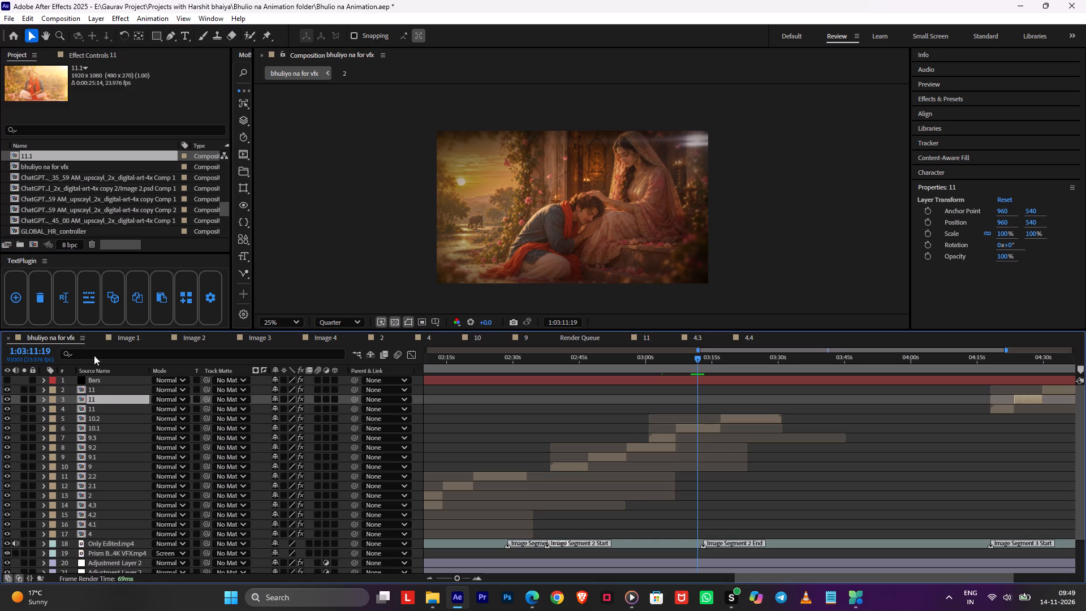
left_click_drag(42, 154, 105, 397)
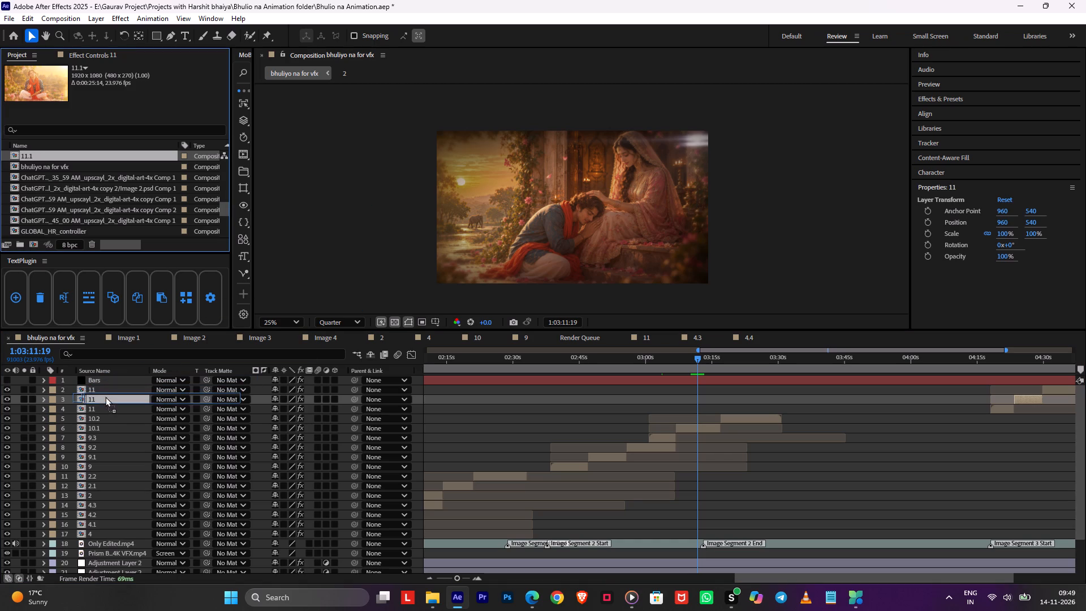
left_click_drag(105, 397, 105, 399)
Duplicate composition 11.1, replace layer 2 in the main composition with the 11.2 duplicate, and save the project.
left_click(46, 152)
key("ctrl+d")
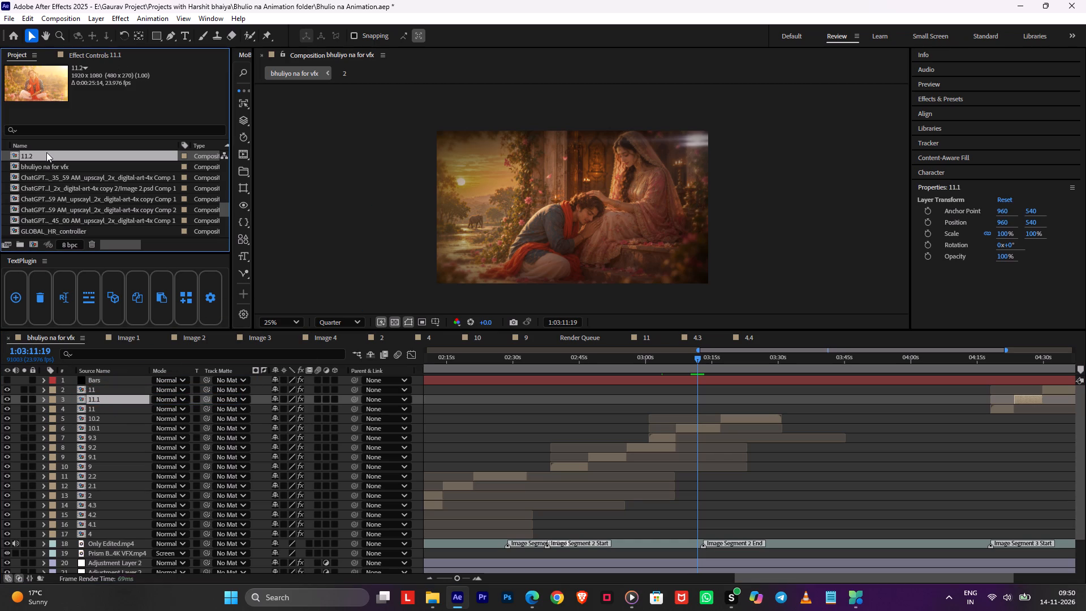
left_click(98, 393)
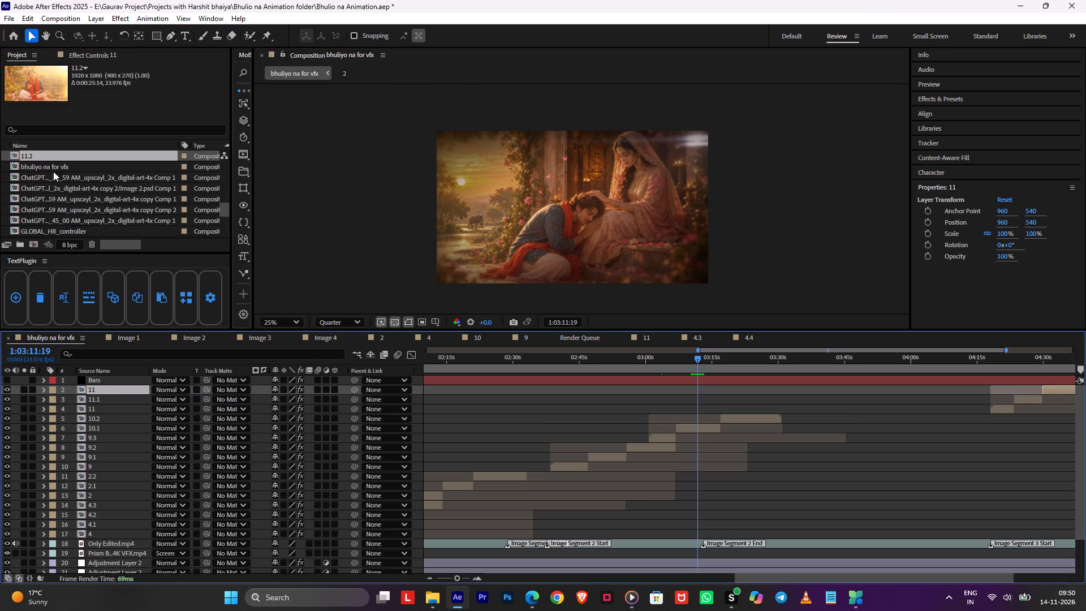
left_click_drag(48, 154, 132, 389)
left_click(877, 498)
key("ctrl+s")
Open layer 6's composition 10.1, hide layers Optics through Flares, and return to the main composition.
scroll(877, 497, "down", 3)
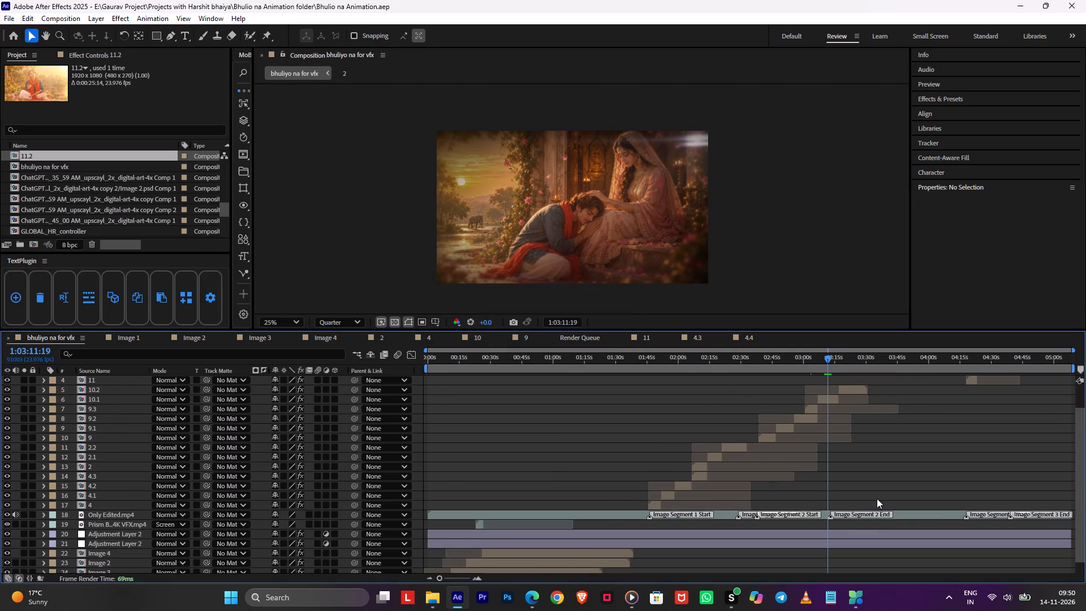
key("1")
key("Return")
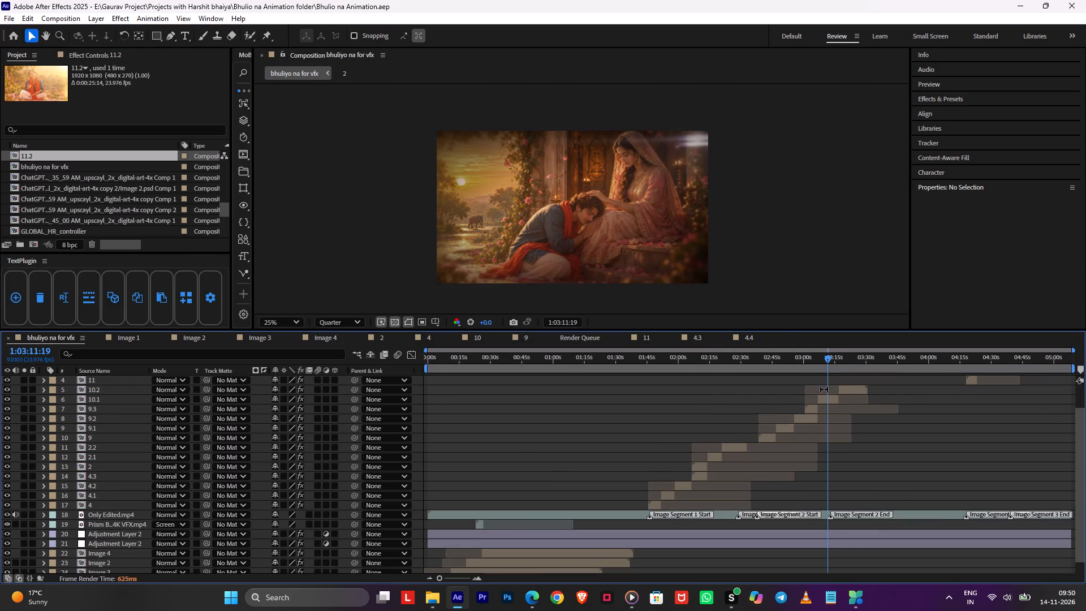
double_click(826, 398)
left_click(556, 404)
left_click(532, 414)
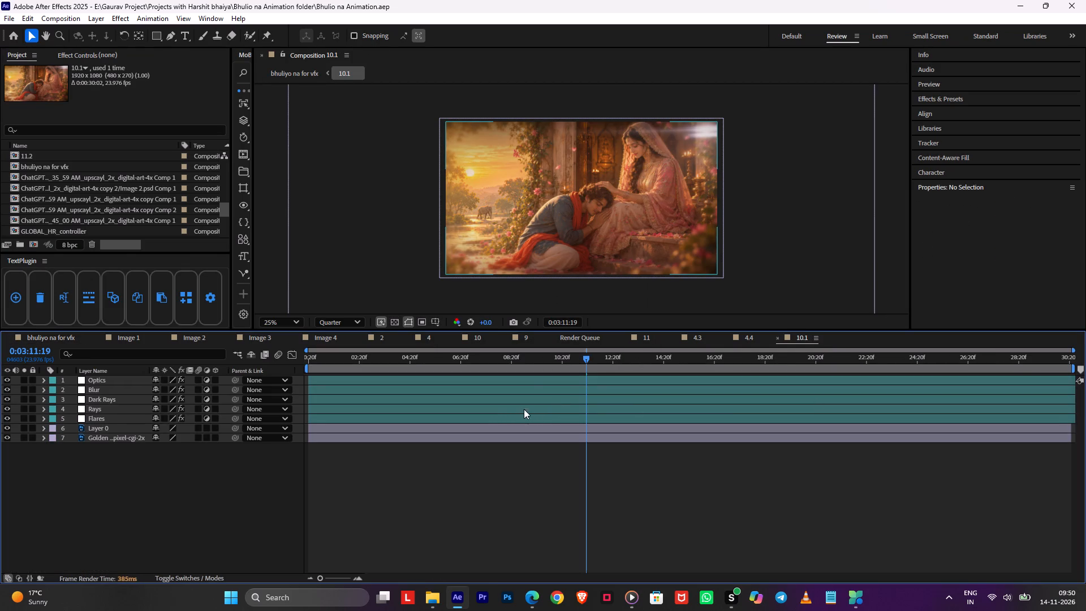
left_click(513, 416)
left_click(528, 379, "shift")
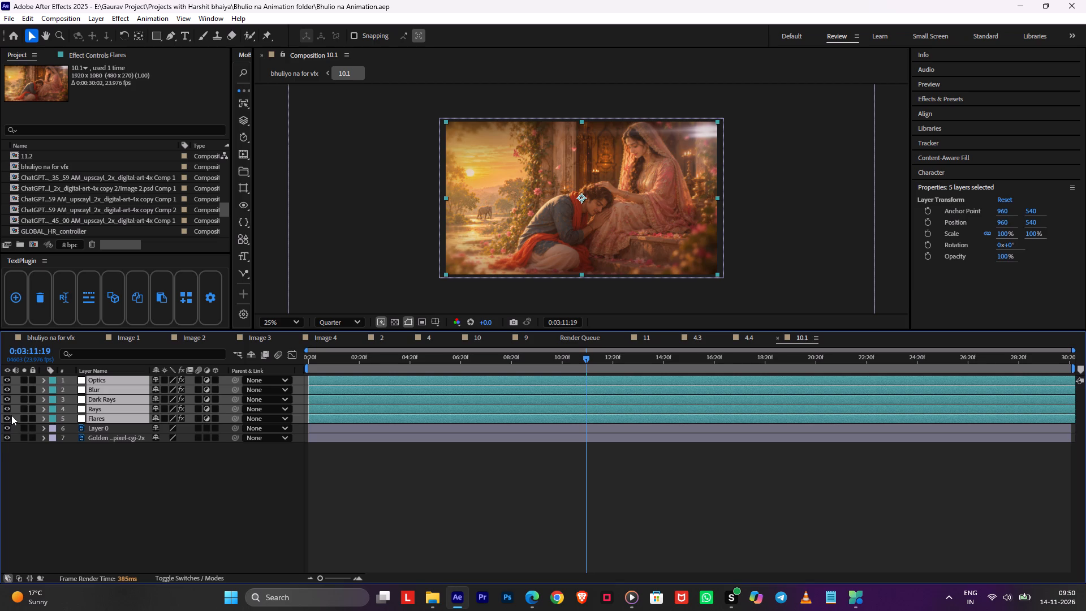
left_click(8, 416)
left_click(575, 514)
key("Tab")
left_click(511, 520)
key("Tab")
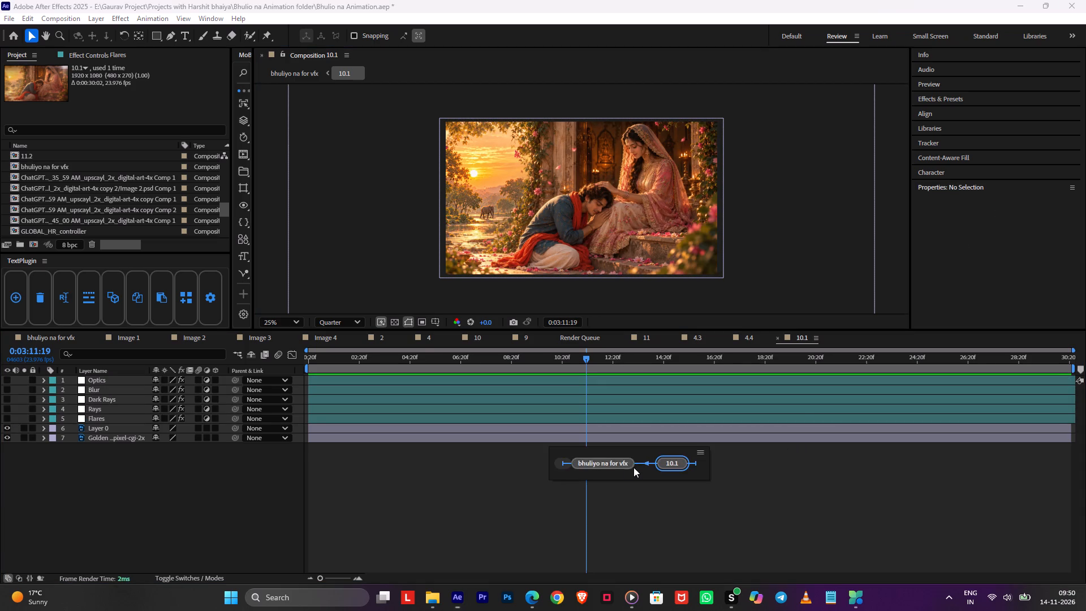
left_click(621, 463)
Save the project, open layer 13's composition 2, and set the label colour of layers Optics through Flares to Cyan.
left_click(706, 348)
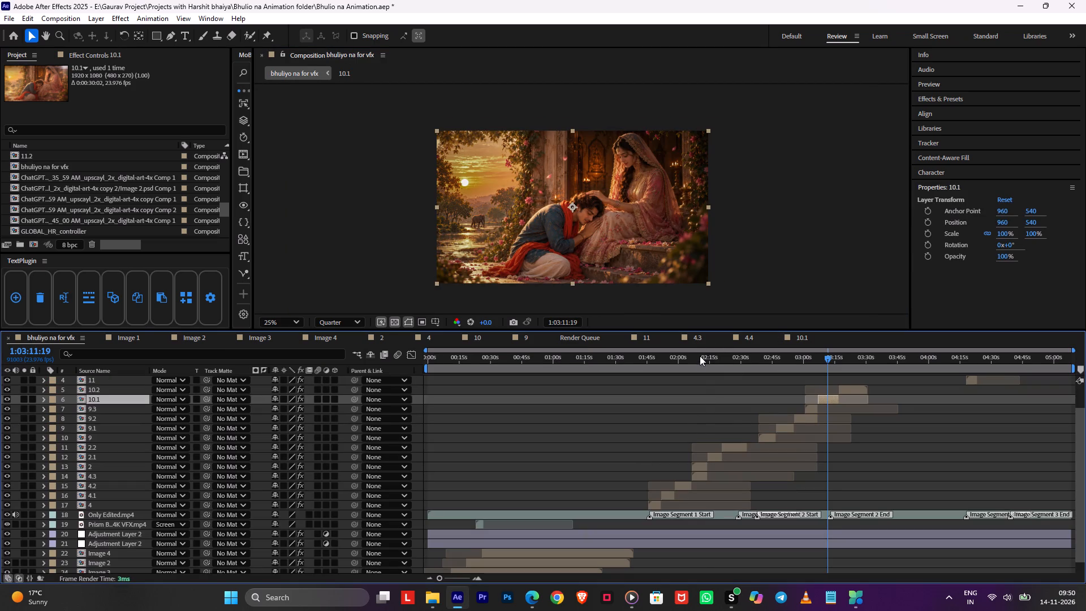
left_click(699, 358)
left_click_drag(700, 359, 707, 362)
left_click(701, 475)
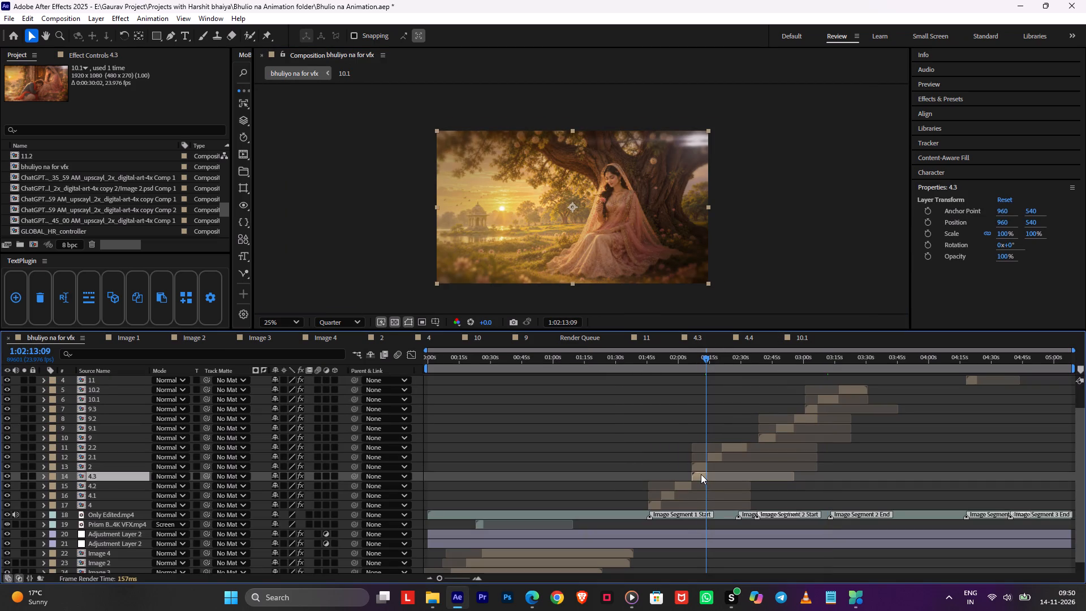
left_click(701, 467)
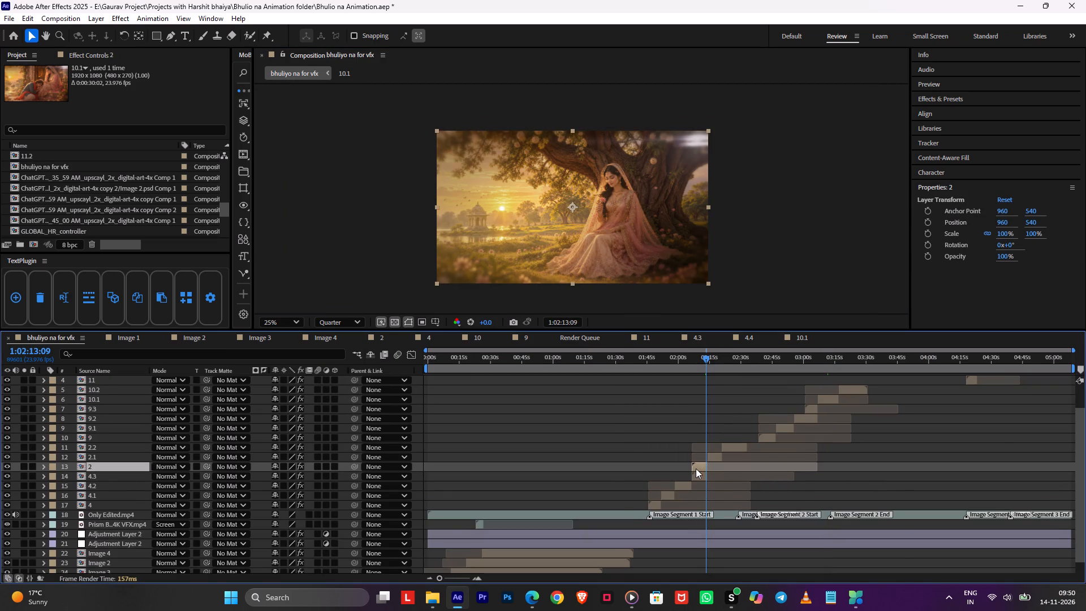
scroll(696, 468, "up", 1, "alt")
key("ctrl+s")
double_click(701, 463)
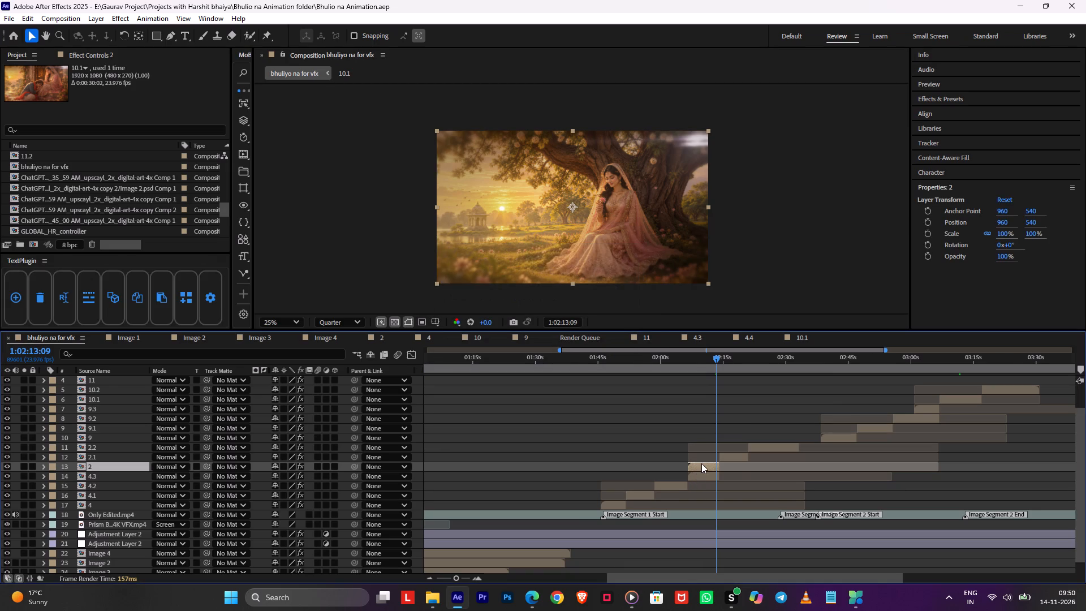
left_click(112, 421)
left_click(118, 374, "shift")
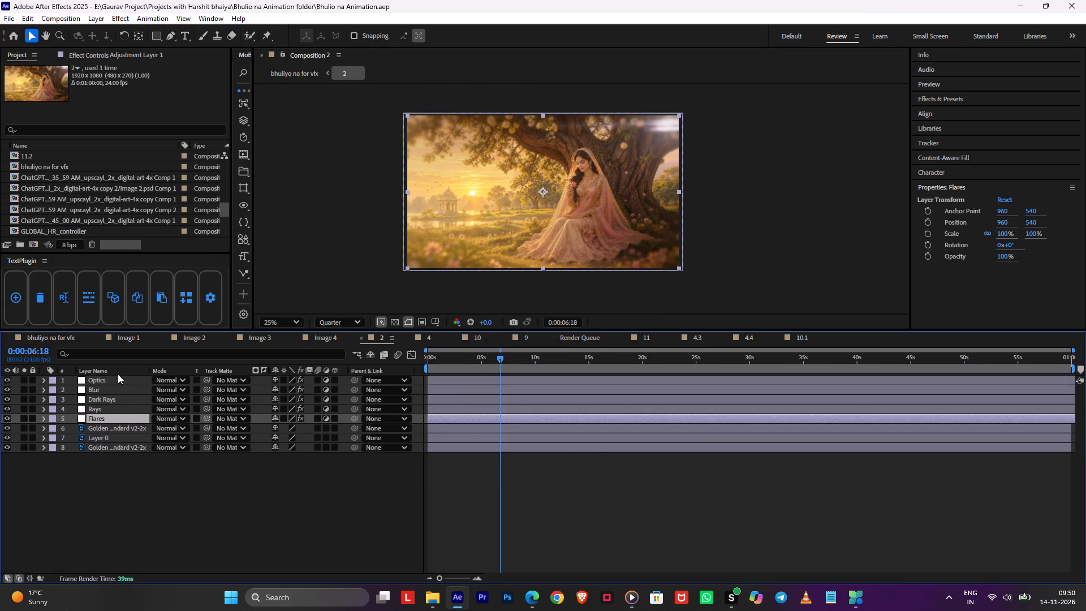
left_click(109, 380, "shift")
left_click(109, 373)
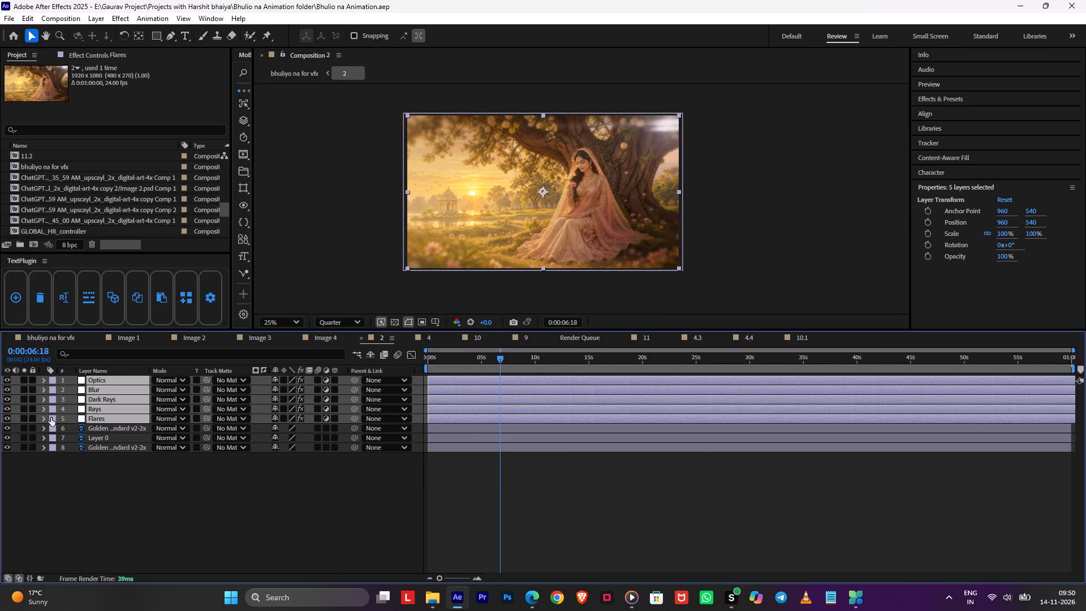
left_click(52, 417)
left_click(94, 373)
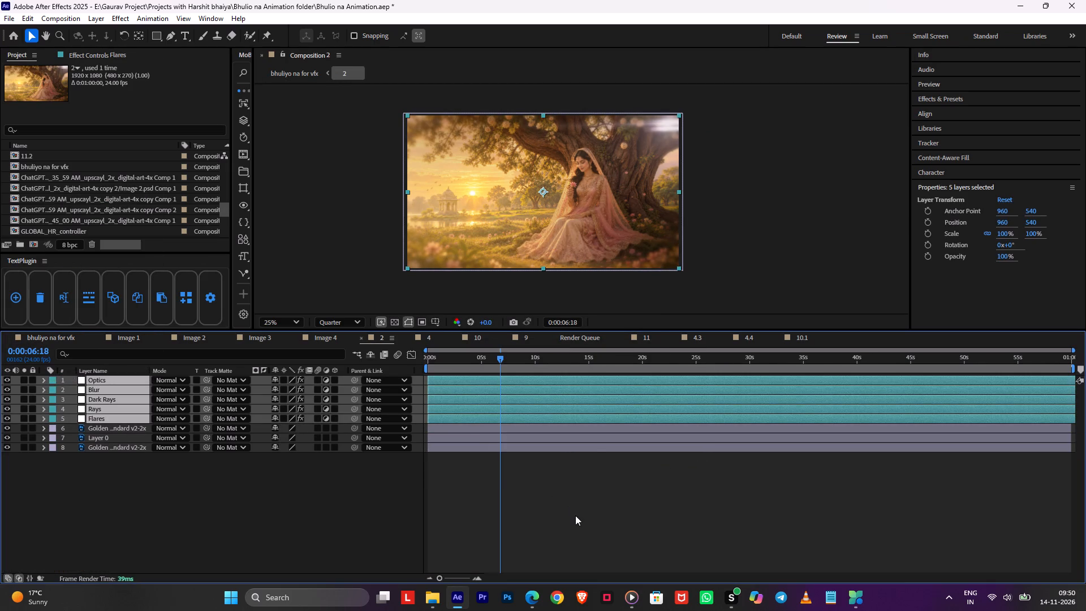
Hide layers Optics through Flares in composition 2, return to the main composition, and save the project.
left_click(7, 419)
left_click(641, 554)
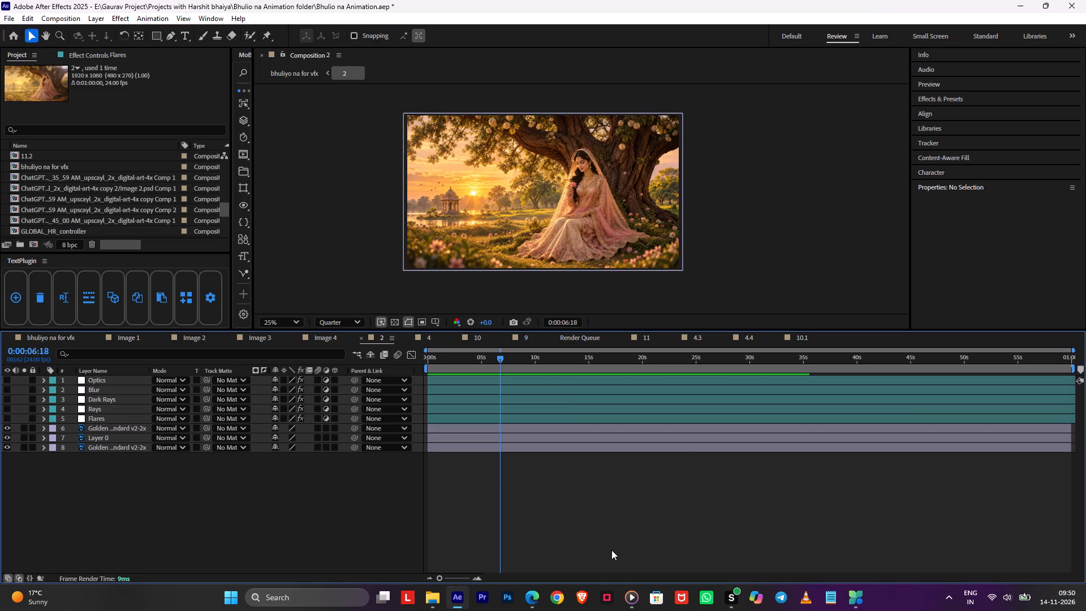
key("Tab")
left_click(527, 542)
key("ctrl+s")
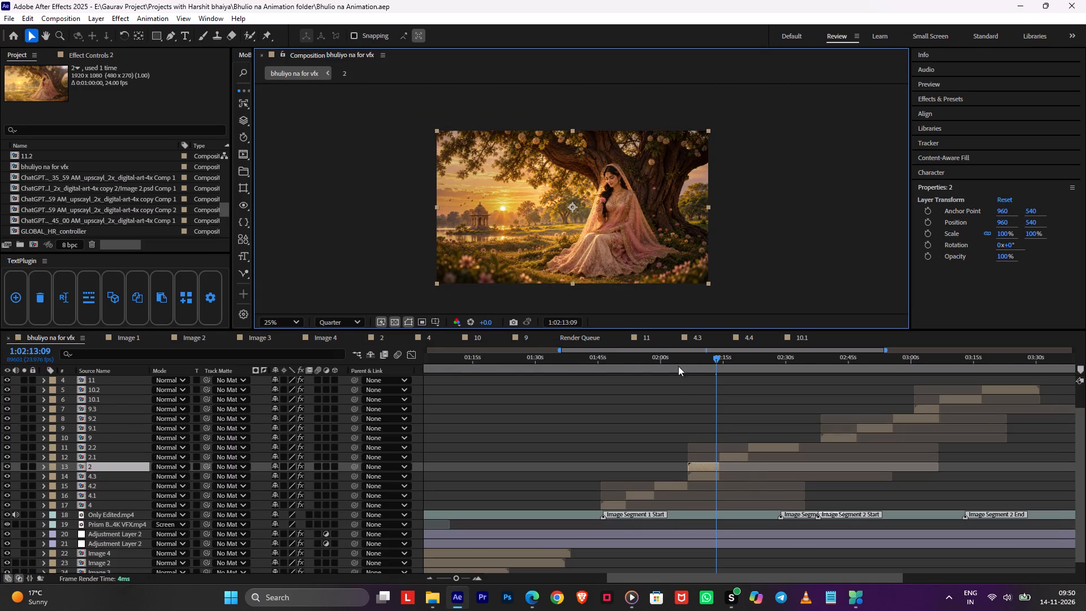
Open layer 12's composition 2.1 and set the label colour of layers Optics through Flares to Cyan.
left_click(673, 361)
left_click_drag(673, 362, 641, 372)
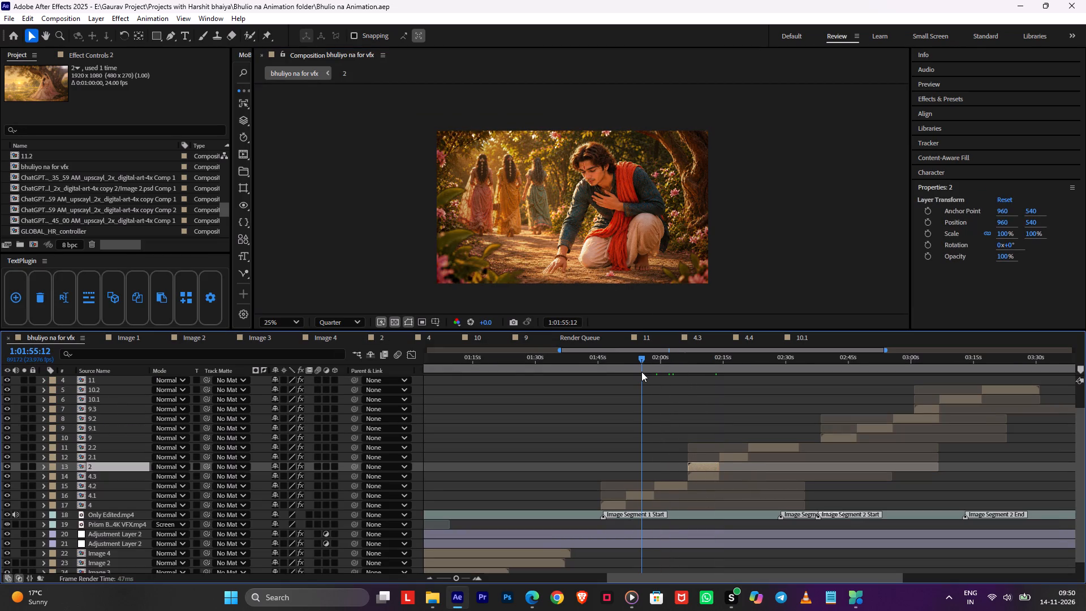
left_click_drag(641, 372, 617, 378)
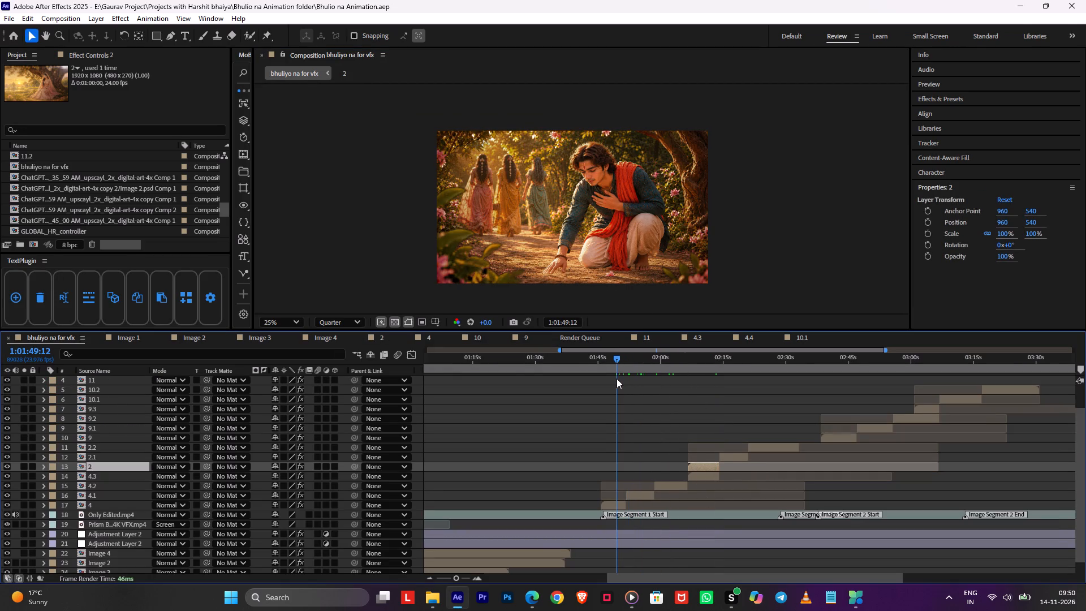
left_click_drag(617, 378, 740, 380)
double_click(737, 457)
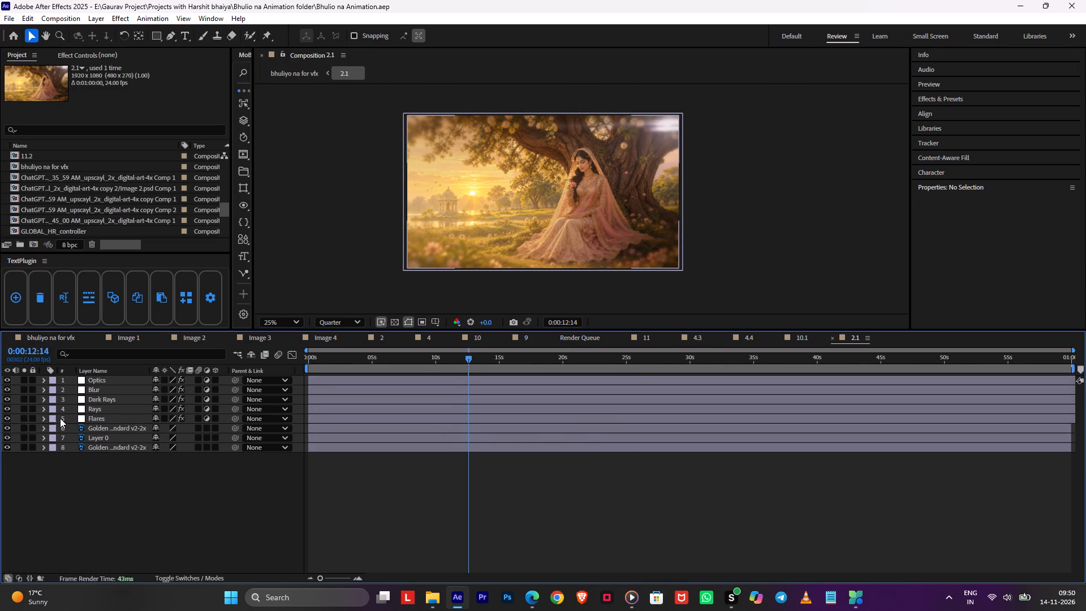
left_click(90, 421)
left_click(102, 387, "shift")
left_click(96, 381, "shift")
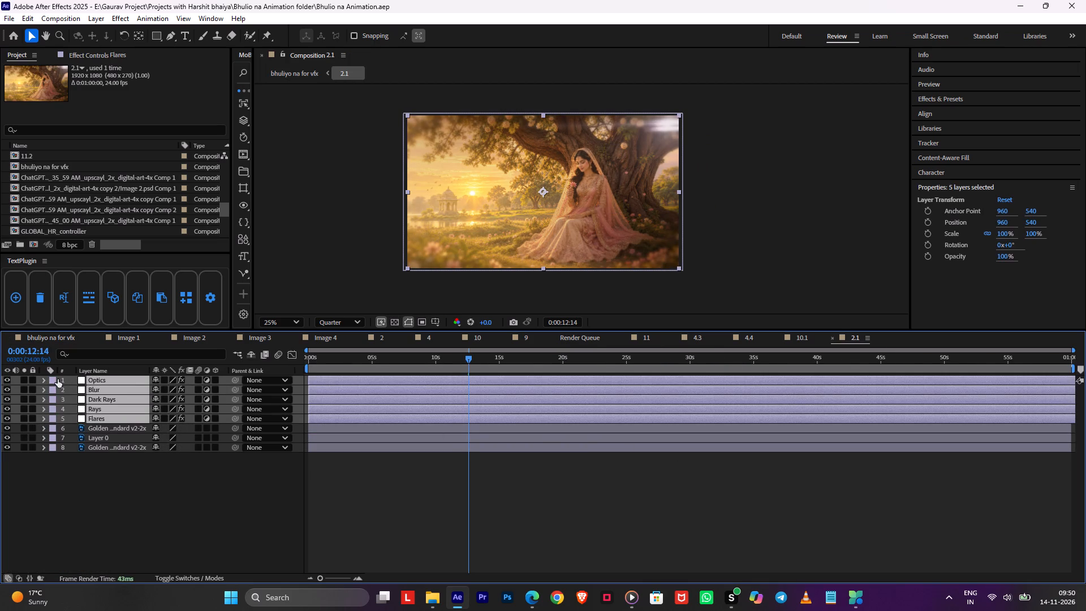
left_click(52, 379)
left_click(101, 338)
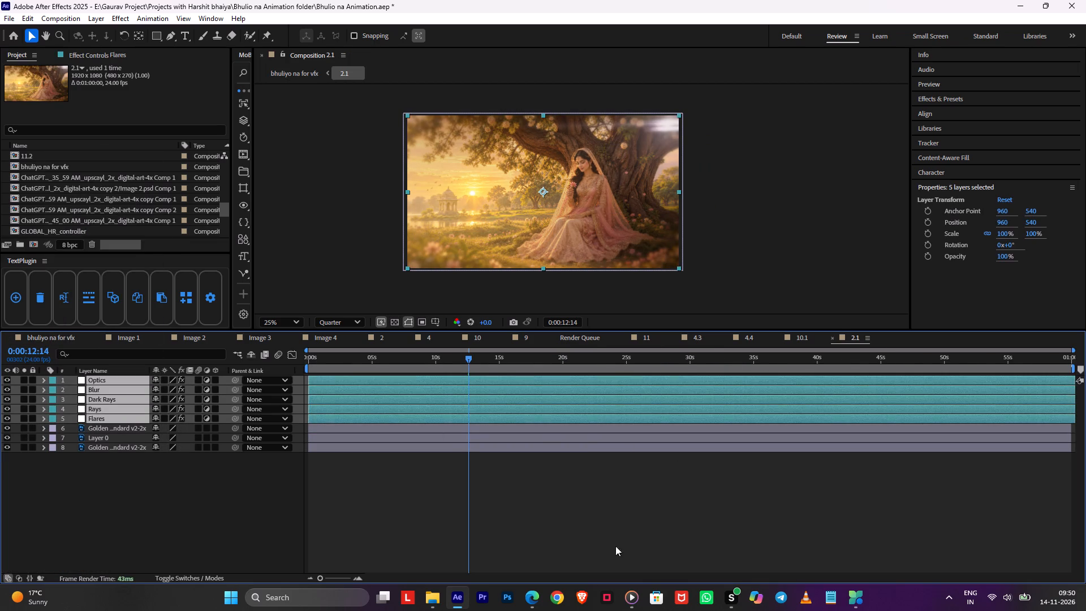
Hide layers Optics through Flares in composition 2.1, return to the main composition, and save the project.
left_click(618, 510)
key("Tab")
left_click_drag(9, 424, 9, 421)
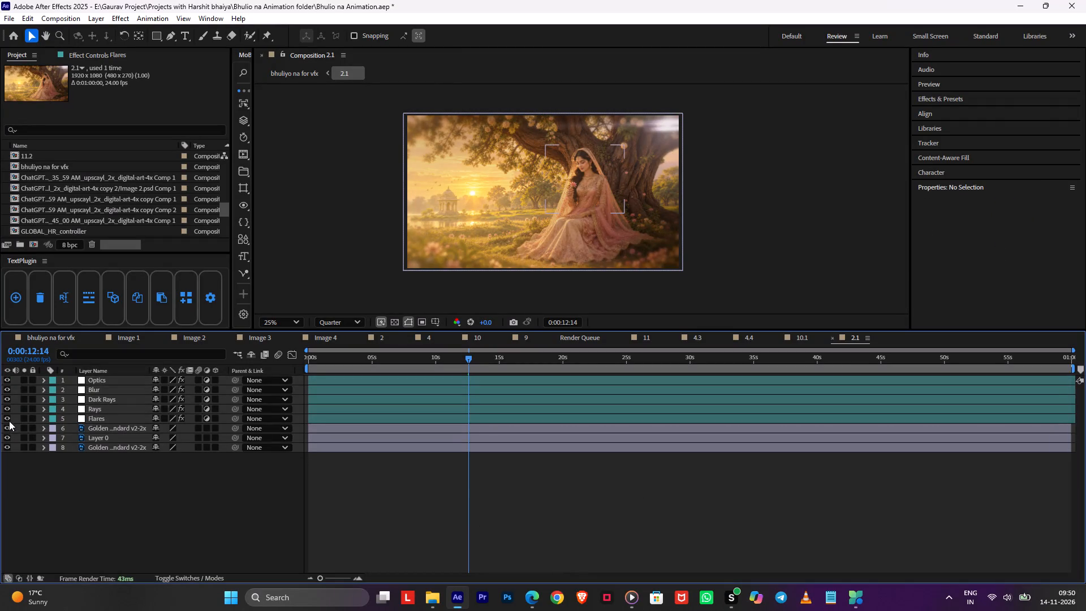
left_click_drag(9, 421, 22, 369)
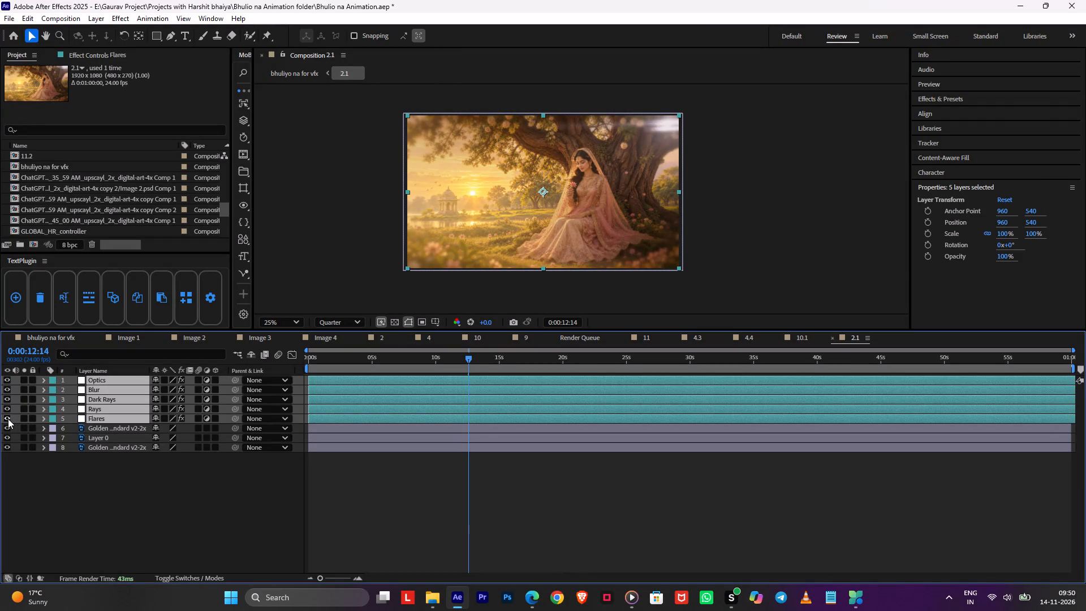
left_click(8, 419)
left_click(490, 483)
key("Tab")
left_click(421, 481)
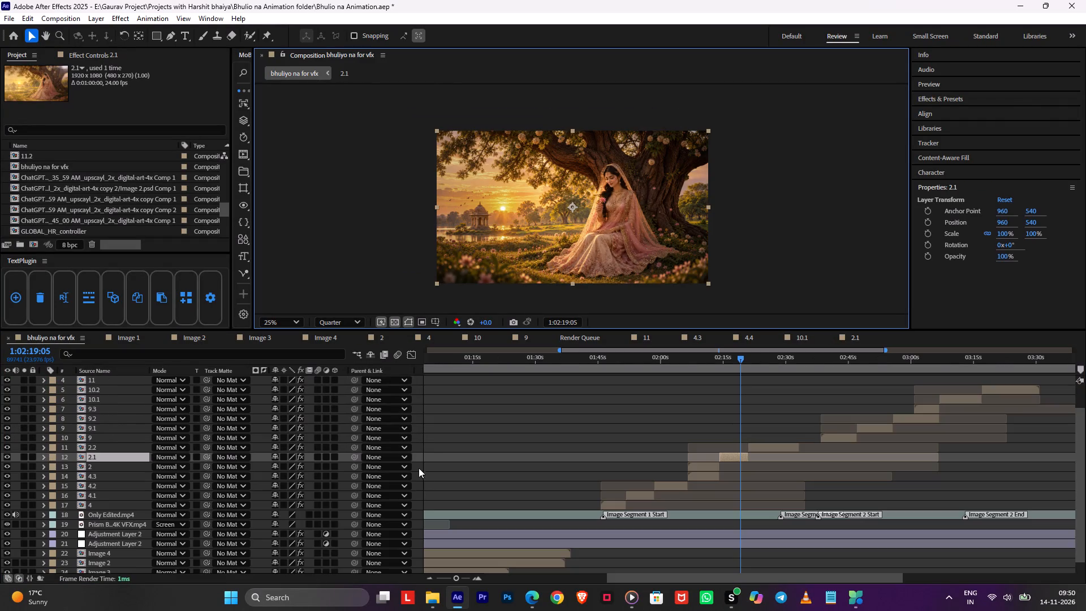
key("ctrl+s")
Open layer 11's composition 2.2 and hide layers Optics through Flares.
left_click(777, 363)
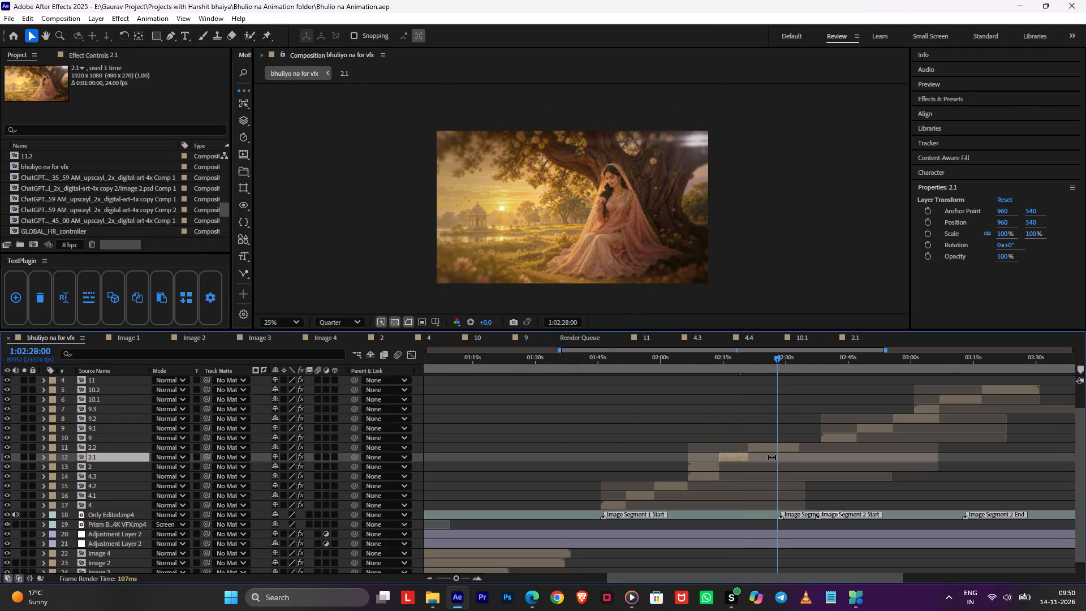
double_click(776, 447)
left_click(116, 418)
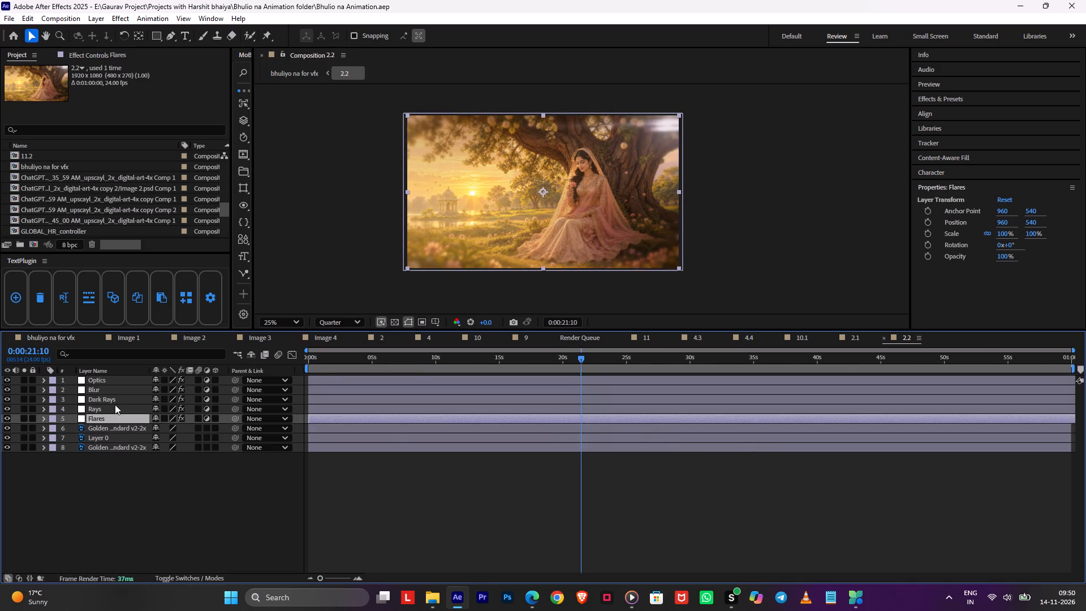
left_click(113, 382, "shift")
left_click_drag(9, 421, 20, 391)
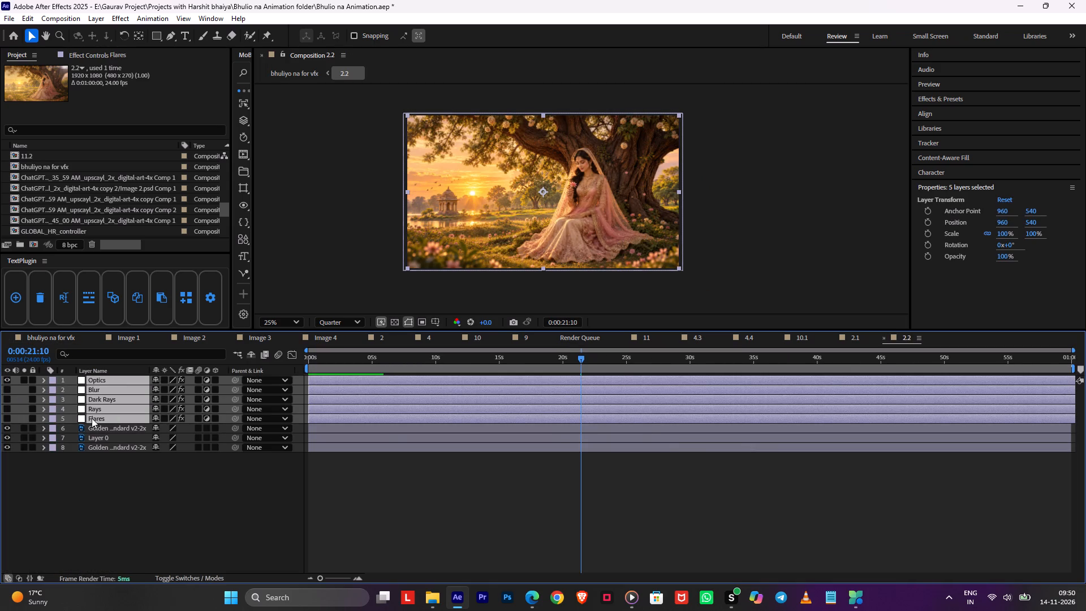
left_click(9, 379)
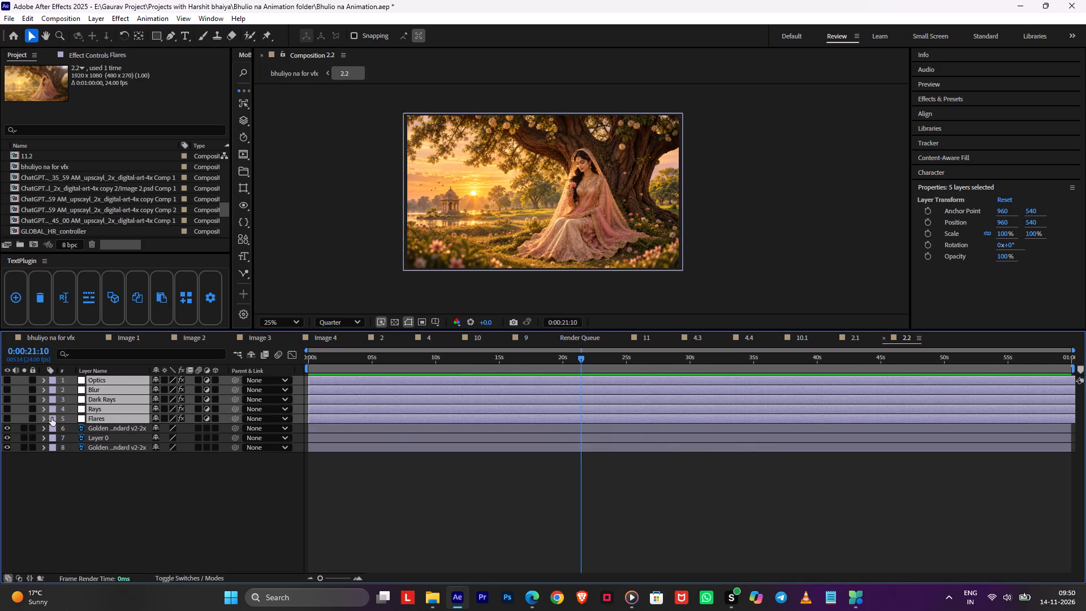
Set the label colour of composition 2.2's hidden effect layers to Cyan, return to the main composition, and save the project.
left_click(51, 418)
left_click(87, 375)
left_click(497, 483)
key("Tab")
left_click(423, 482)
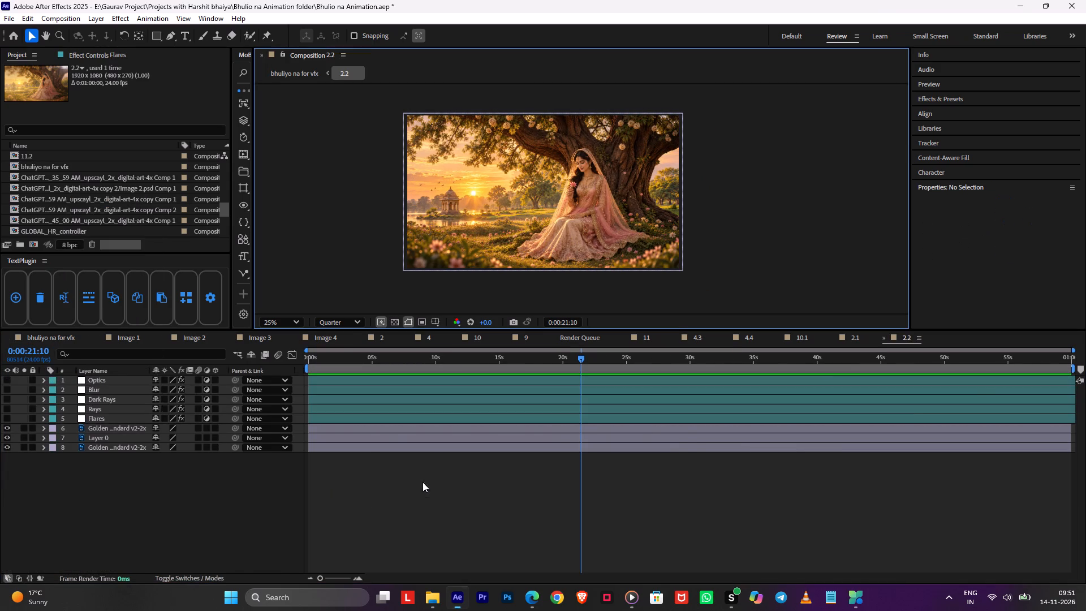
key("ctrl+s")
Open layer 10's composition 9 and hide layers Optics through Flares.
left_click(834, 358)
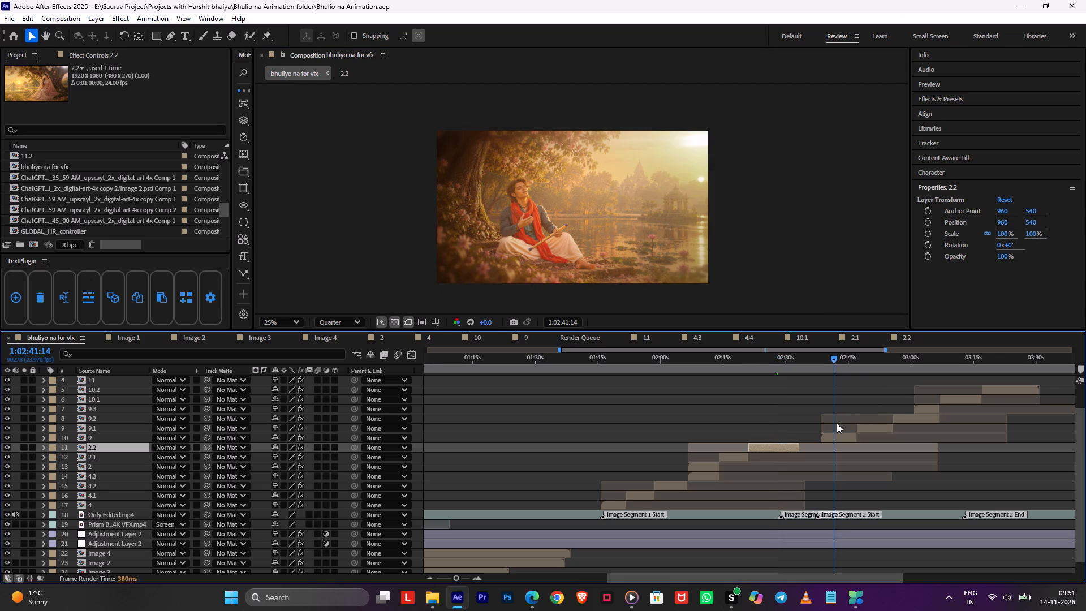
double_click(828, 438)
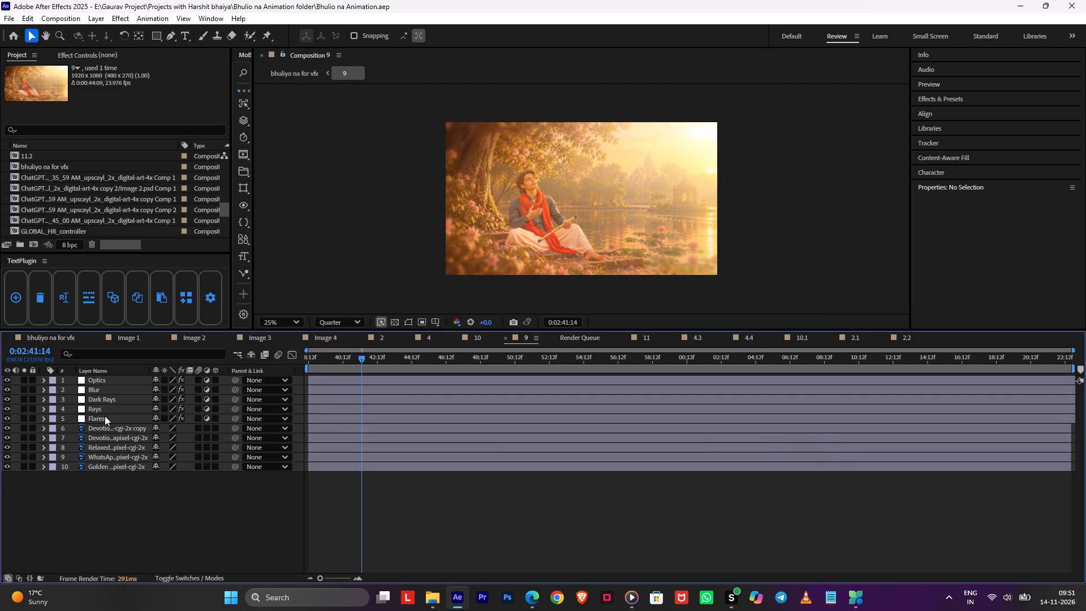
left_click(105, 416)
left_click(108, 377, "shift")
left_click(6, 418)
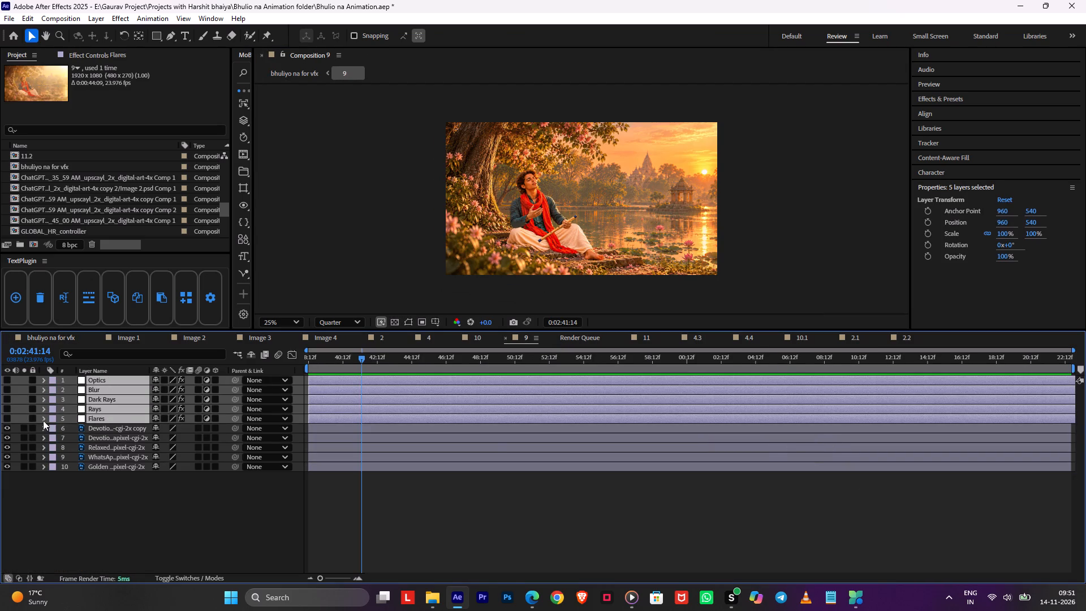
Set the label colour of composition 9's hidden effect layers to Cyan, return to the main composition, and save the project.
left_click(51, 419)
left_click(83, 378)
left_click(443, 513)
key("Tab")
left_click(367, 513)
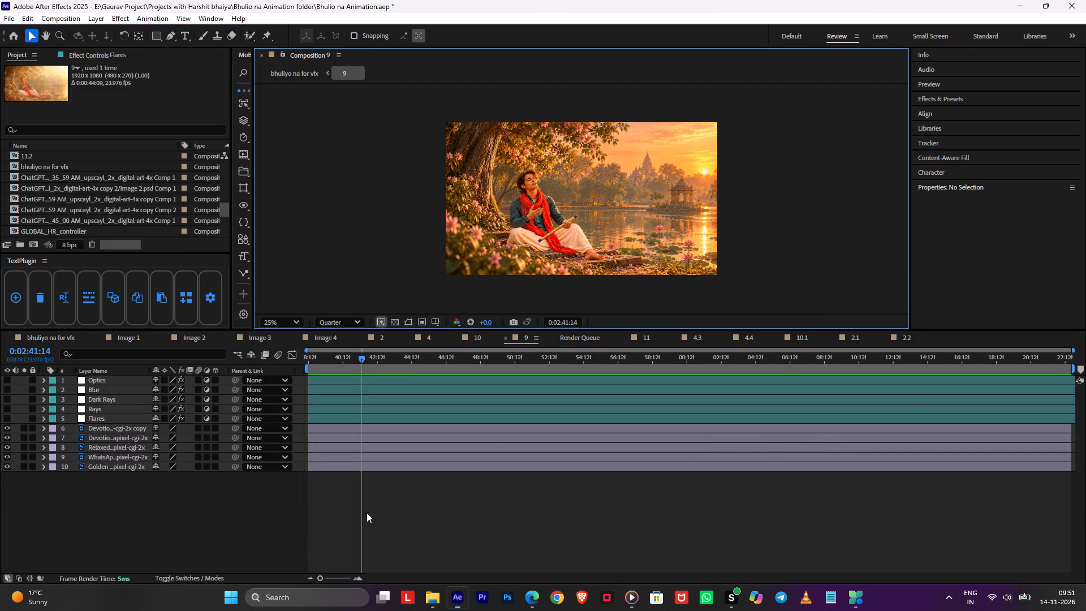
key("ctrl+s")
Open layer 9's composition 9.1 and hide layers Optics through Flares.
left_click(878, 363)
double_click(874, 428)
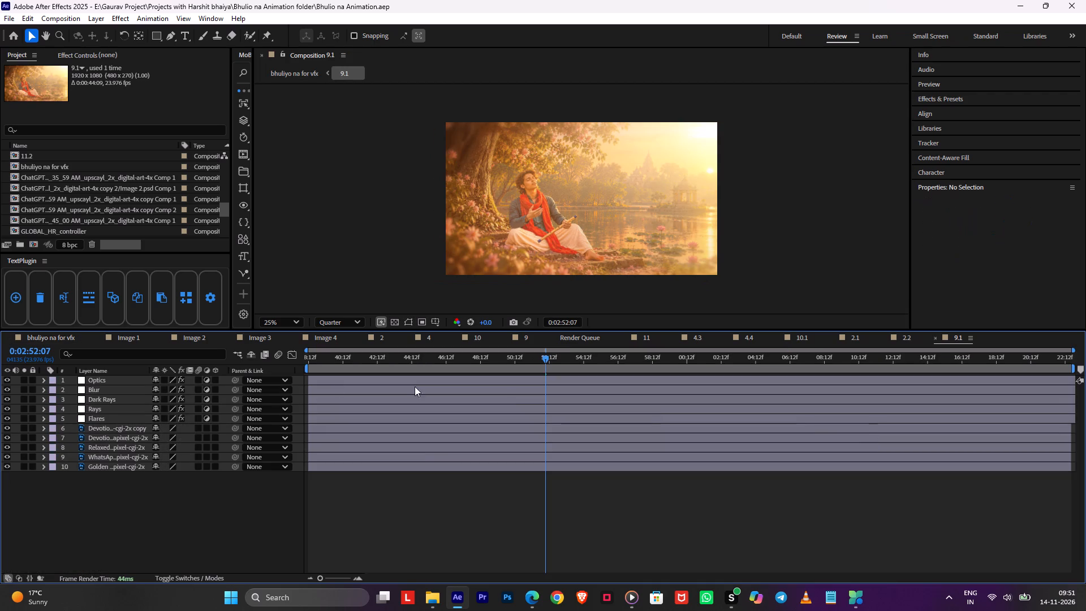
left_click(98, 421)
left_click(97, 376, "shift")
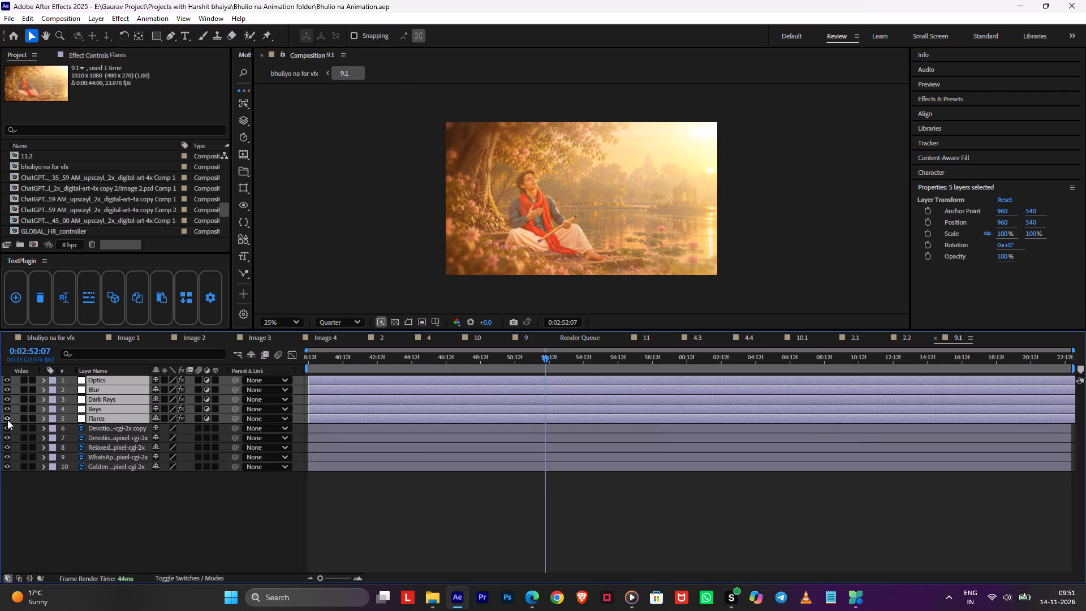
left_click(7, 420)
Set the label colour of composition 9.1's hidden effect layers to Cyan and return to the main composition.
left_click(52, 419)
left_click(110, 378)
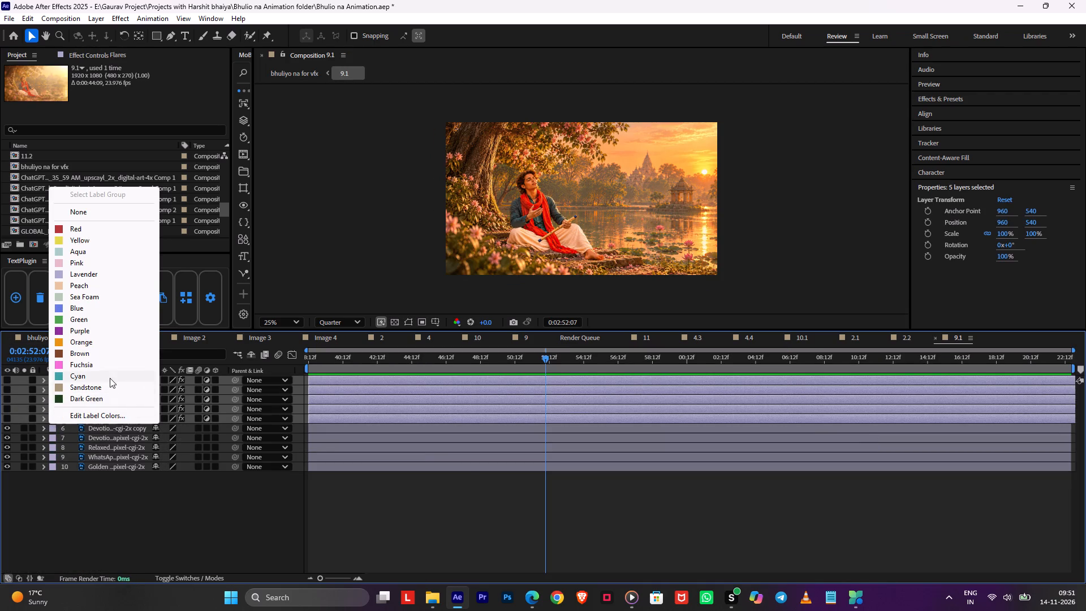
left_click(466, 468)
key("Tab")
left_click(399, 470)
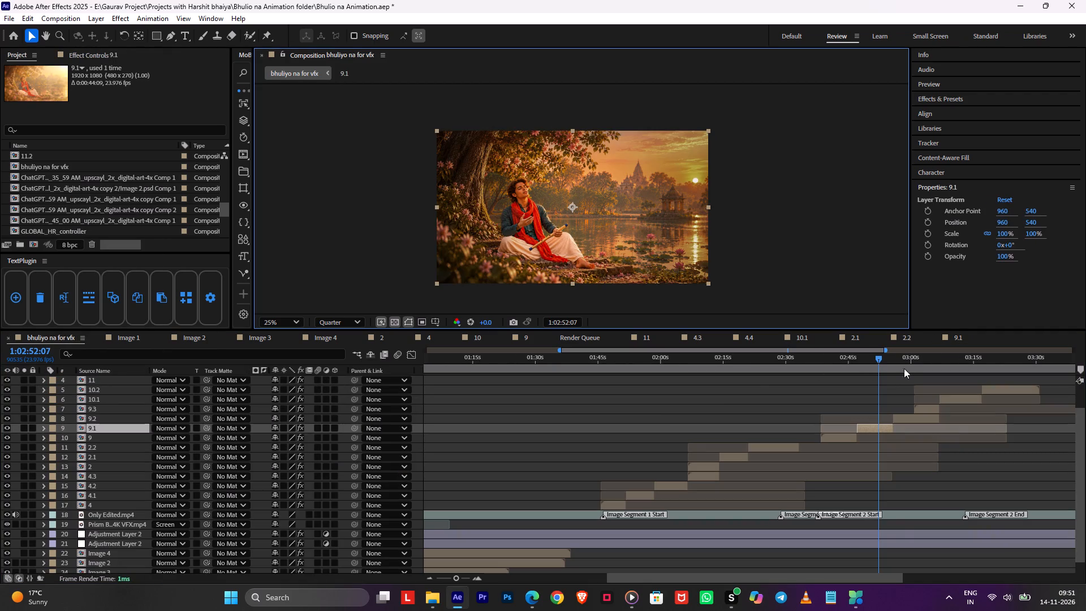
Open layer 8's composition 9.2 and set the label colour of layers Optics through Flares to Cyan.
left_click(905, 362)
double_click(919, 421)
left_click(605, 437)
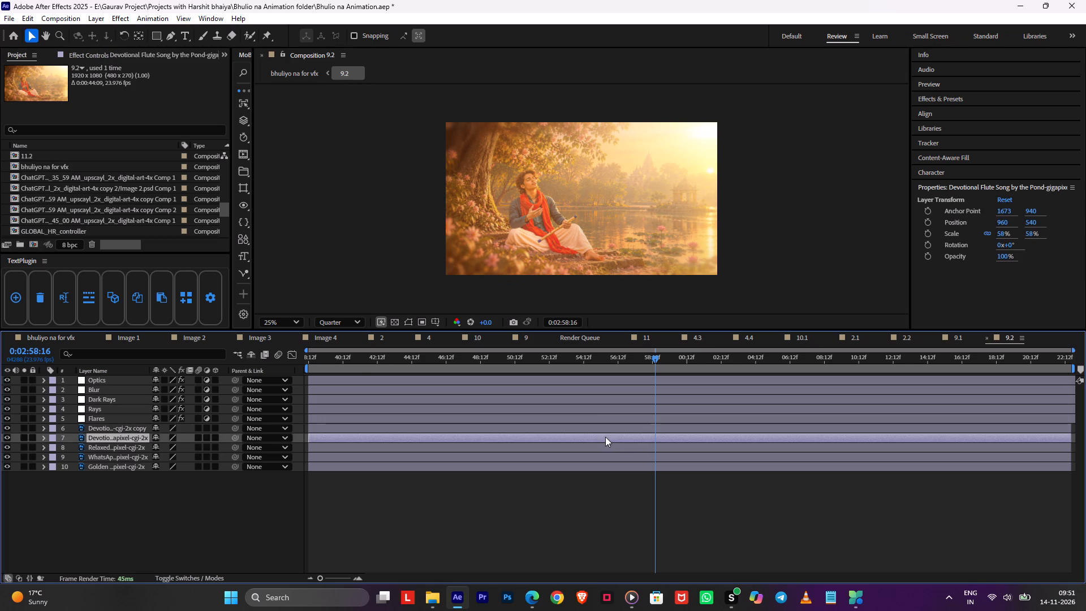
left_click(601, 425)
left_click(602, 411)
left_click(591, 423)
left_click(591, 423)
left_click(571, 424)
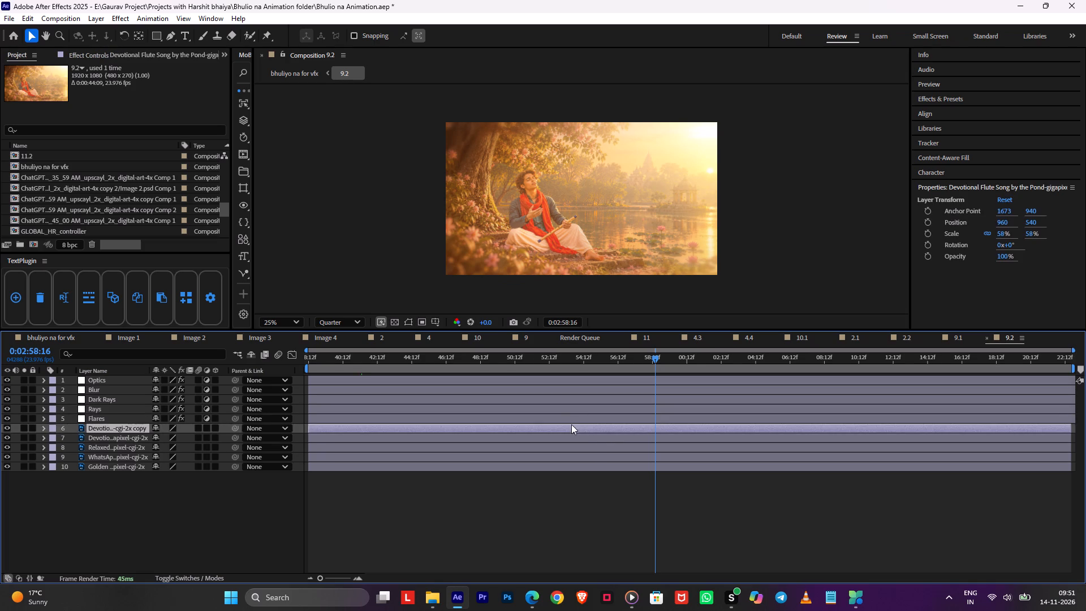
left_click(555, 412)
left_click(538, 420)
left_click(558, 385, "shift")
left_click(554, 379, "shift")
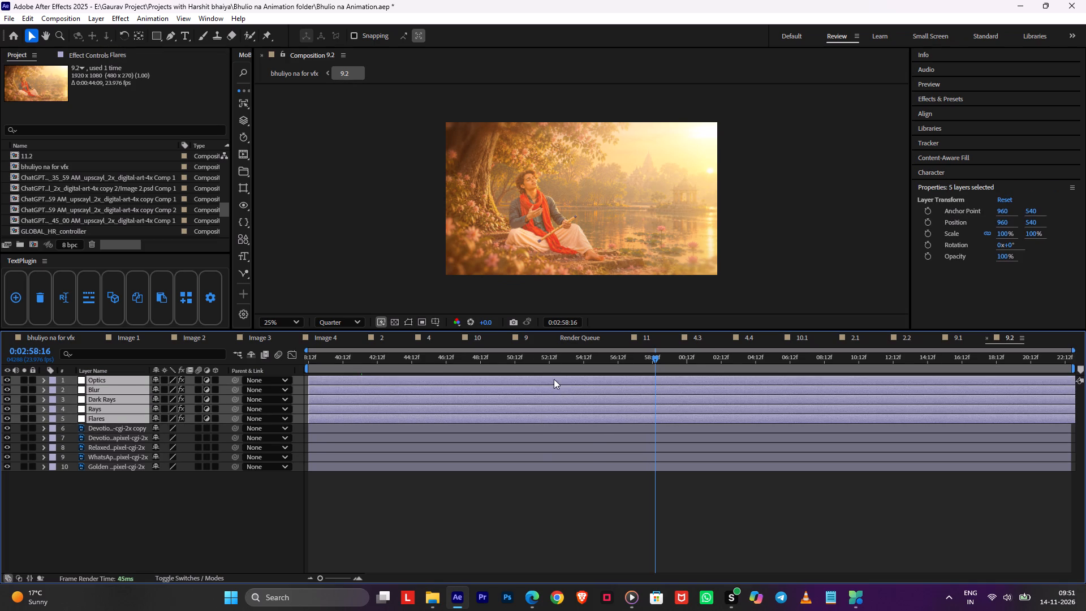
scroll(517, 396, "up", 3)
left_click(53, 416)
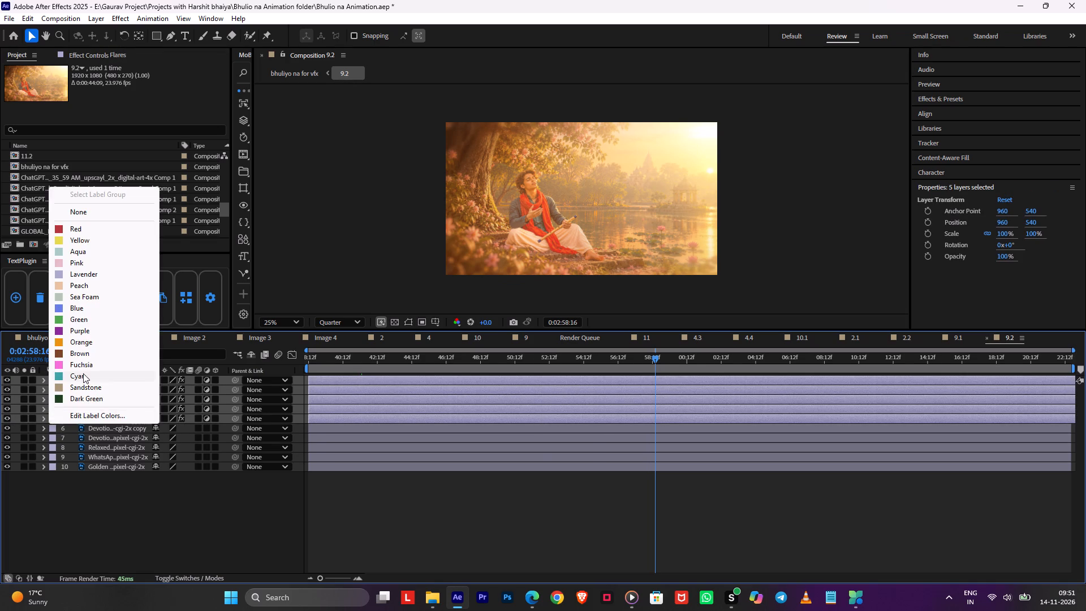
left_click(83, 373)
Hide layers Optics through Flares in composition 9.2, return to the main composition, and save the project.
left_click(5, 420)
left_click(495, 500)
key("Tab")
left_click(427, 496)
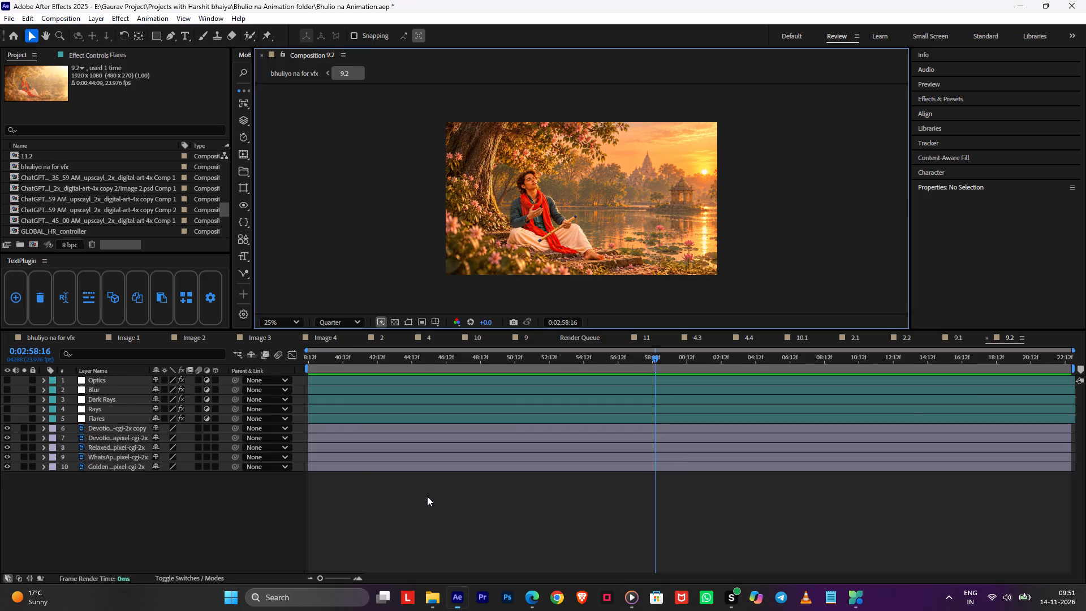
key("ctrl+s")
Open layer 7's composition 9.3 and set the label colour of layers Optics through Flares to Cyan.
left_click(919, 366)
double_click(933, 411)
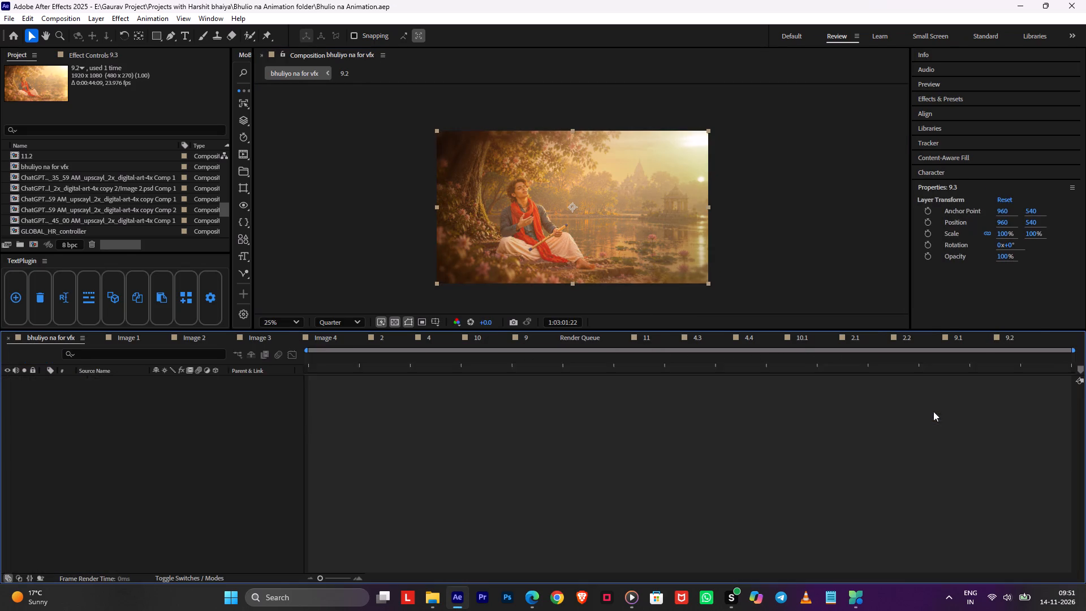
left_click(682, 434)
left_click(679, 423)
left_click(679, 421)
left_click(666, 391, "shift")
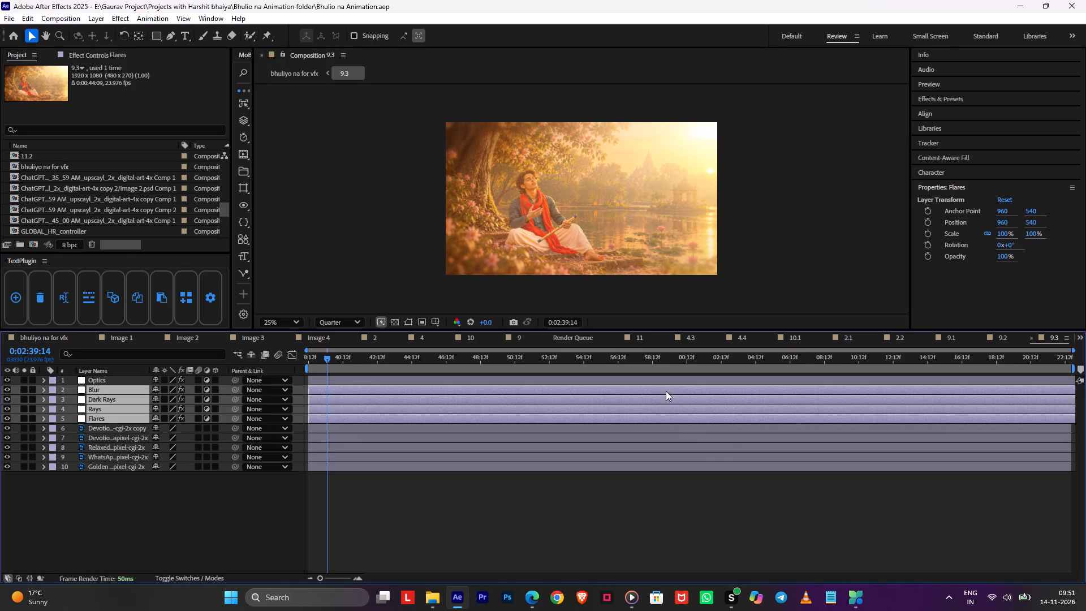
left_click(671, 382, "shift")
left_click(51, 418)
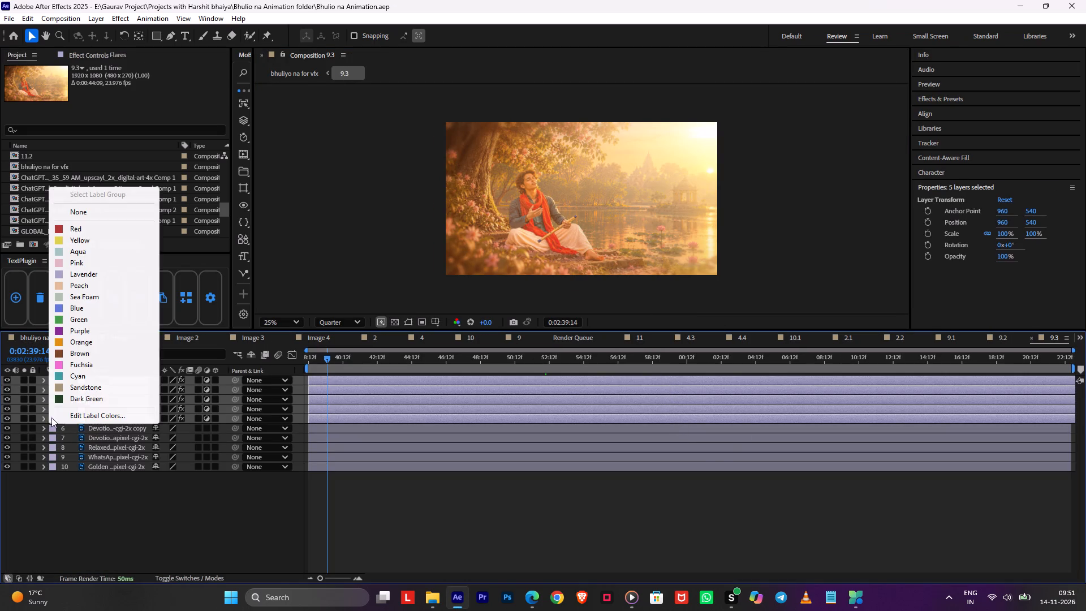
left_click(86, 380)
Hide layers Optics through Flares in composition 9.3, return to the main composition, and save the project.
left_click(11, 419)
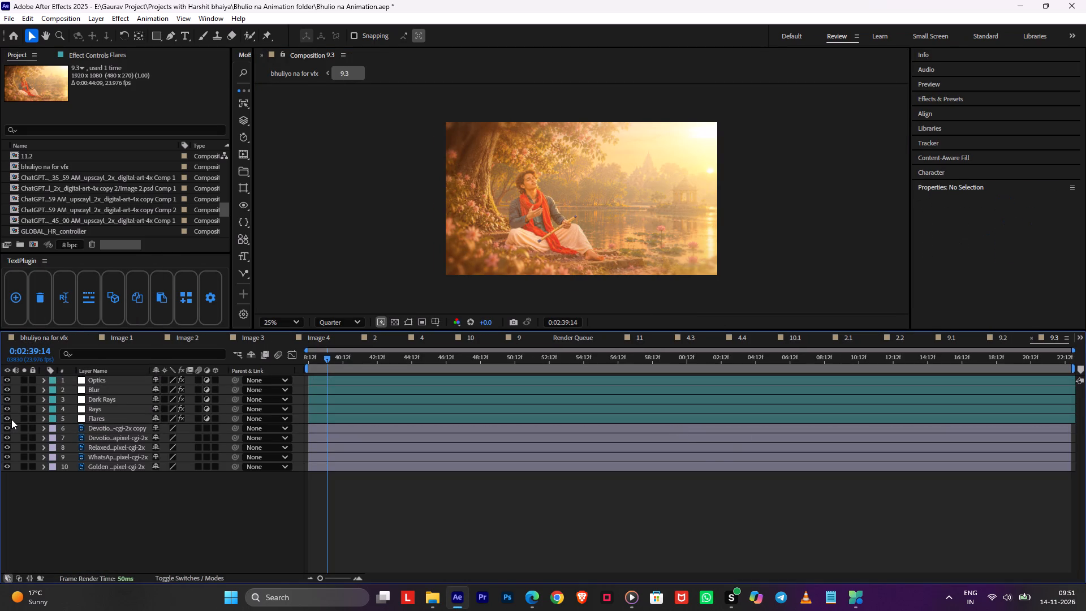
left_click_drag(6, 418, 18, 373)
left_click(579, 518)
key("Tab")
left_click(492, 514)
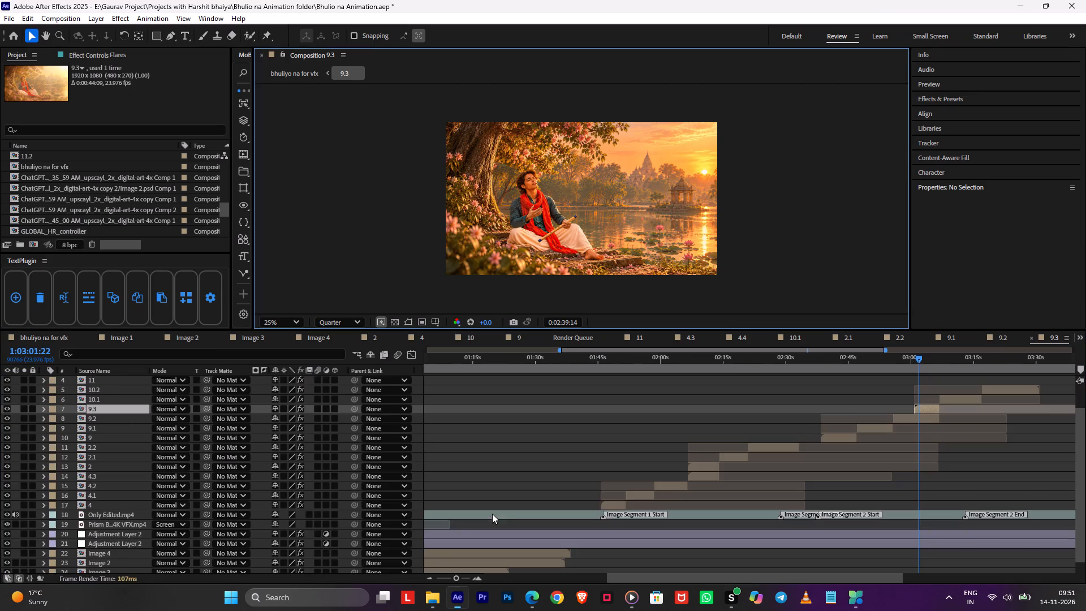
key("ctrl+s")
Open layer 6's composition 10.1 to check its effect layers, and return to the main composition.
left_click(959, 367)
double_click(959, 398)
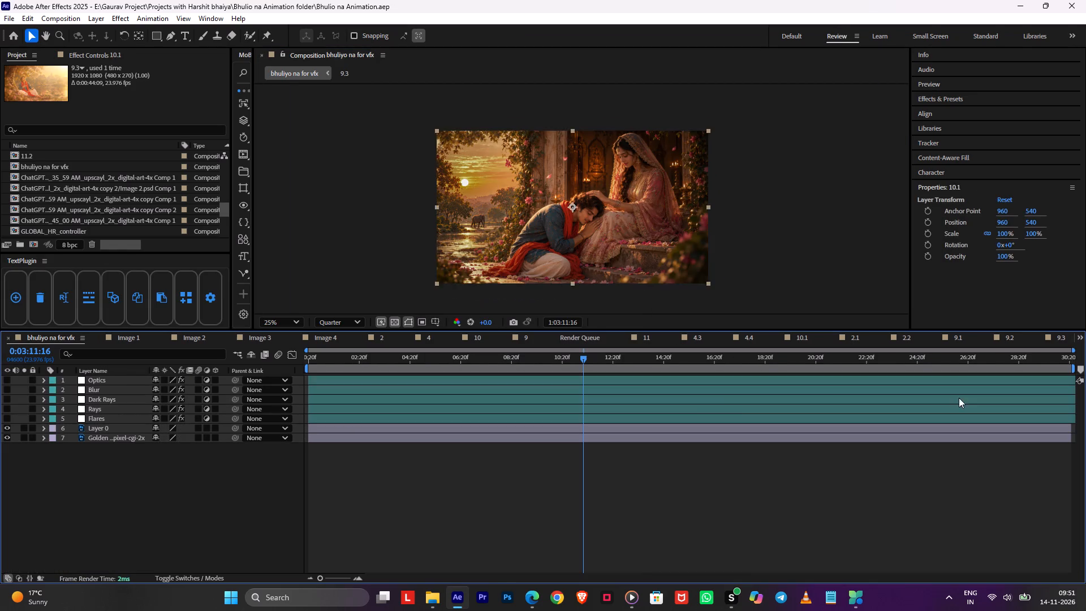
key("Tab")
left_click(592, 414)
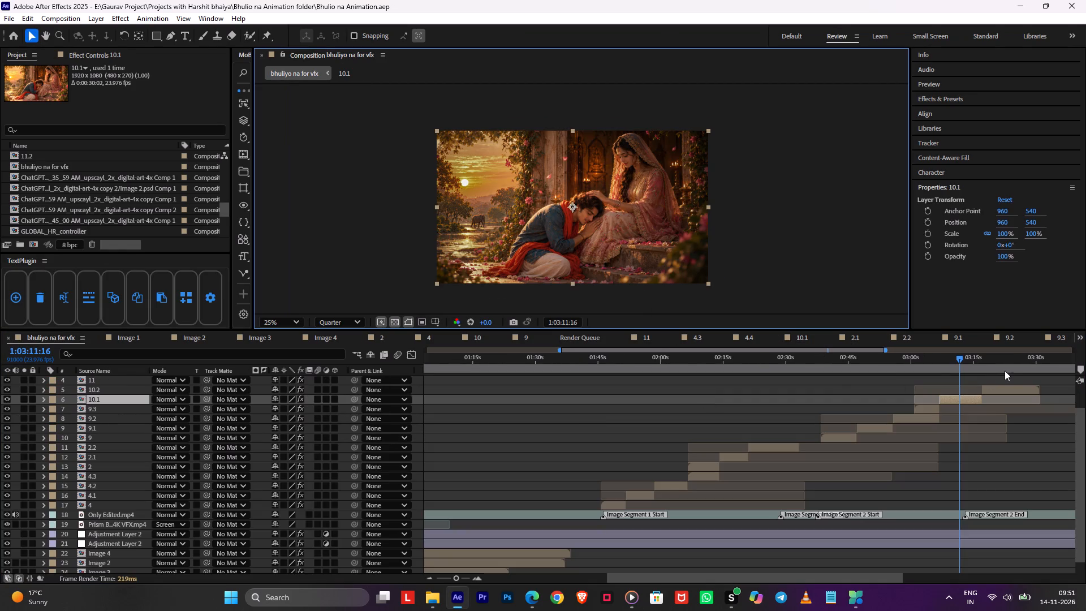
Open layer 5's composition 10.2, hide layers Optics through Flares, and return to the main composition.
left_click(1009, 368)
double_click(1010, 389)
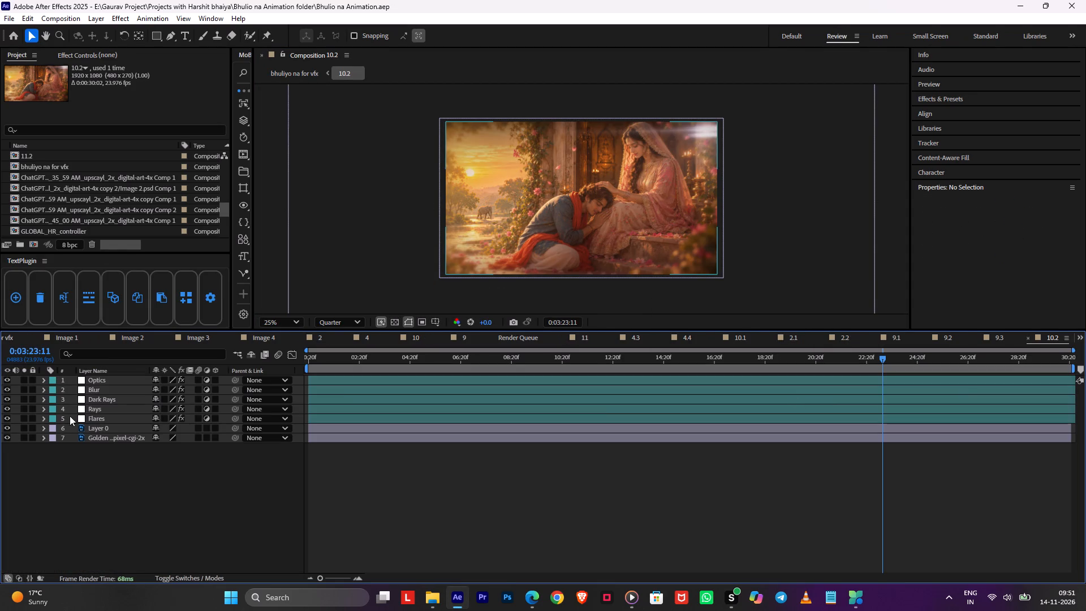
left_click_drag(8, 418, 15, 373)
key("Tab")
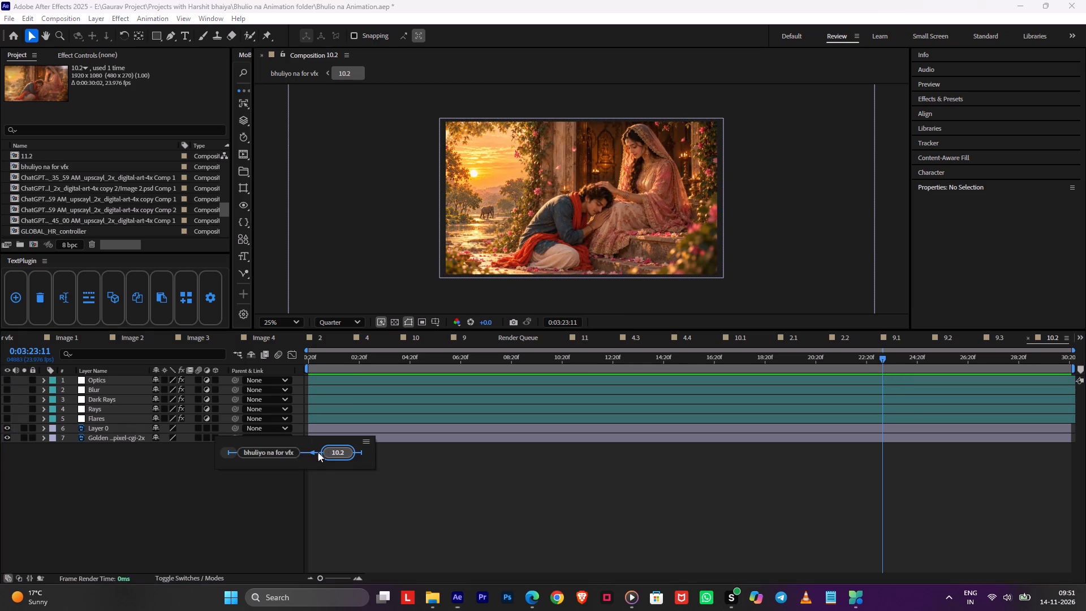
left_click(267, 453)
Open layer 4's composition 11 and hide its effect layers Optics through Flares.
scroll(968, 487, "down", 5, "alt")
scroll(962, 421, "up", 4)
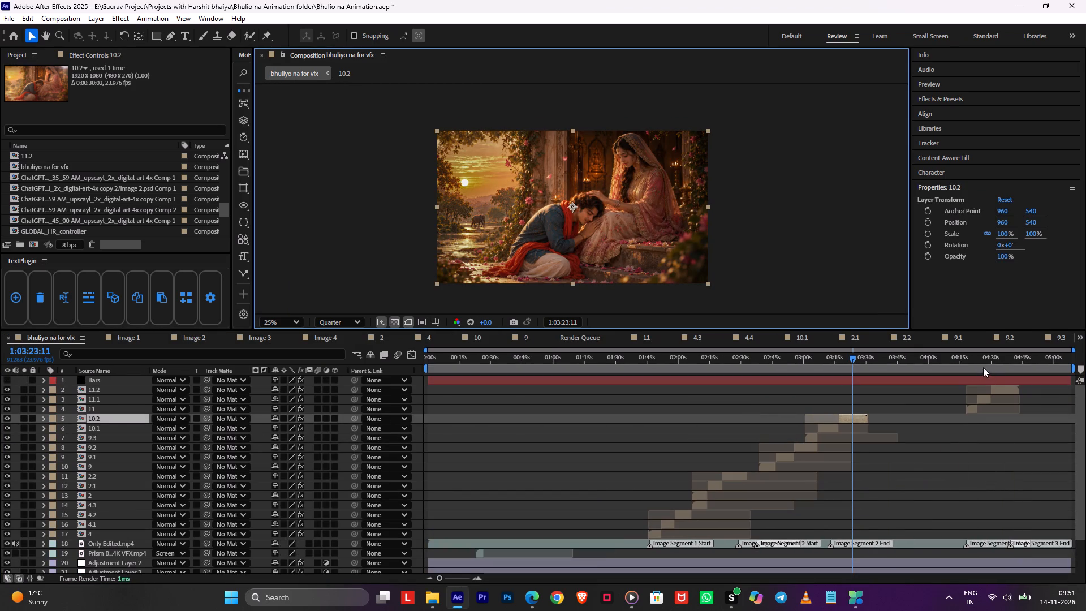
left_click(972, 369)
left_click(972, 418)
left_click(972, 413)
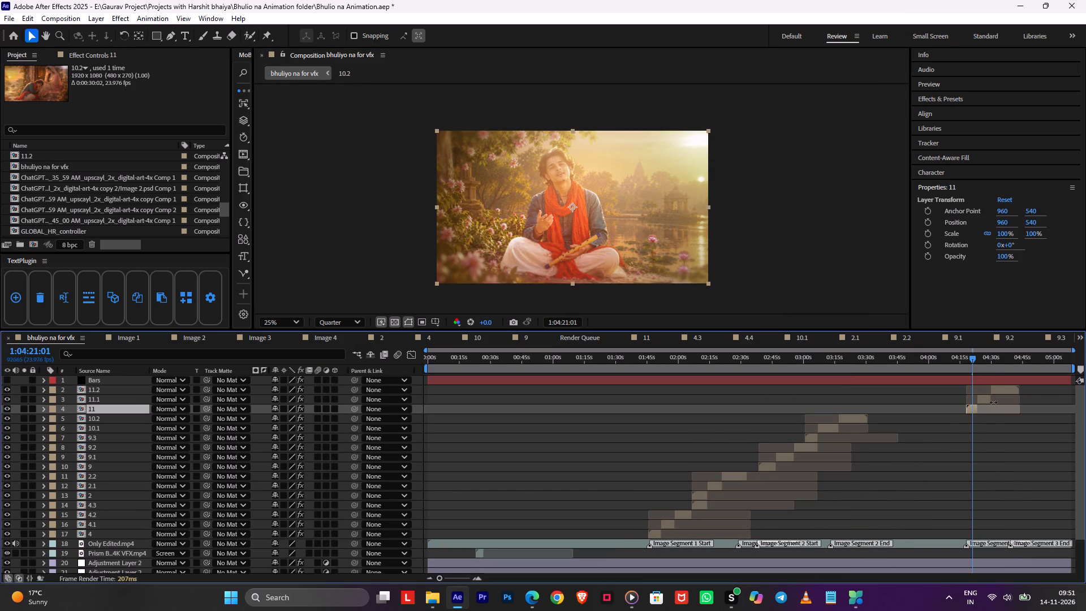
double_click(972, 409)
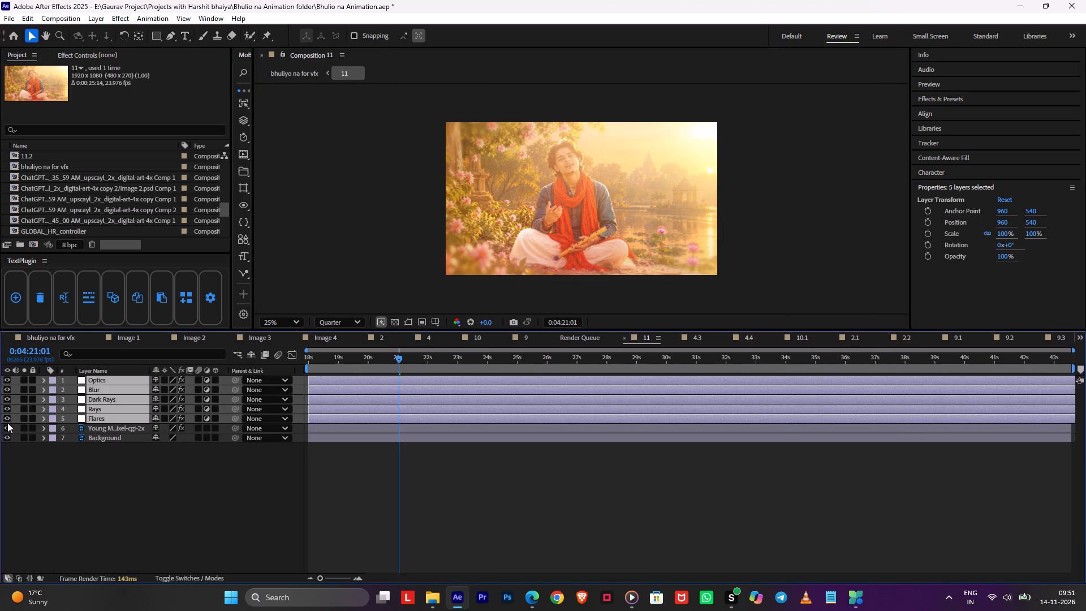
left_click(10, 421)
Set the label colour of layers Optics through Flares in composition 11 to Cyan, and return to the main composition.
left_click(54, 415)
left_click(92, 376)
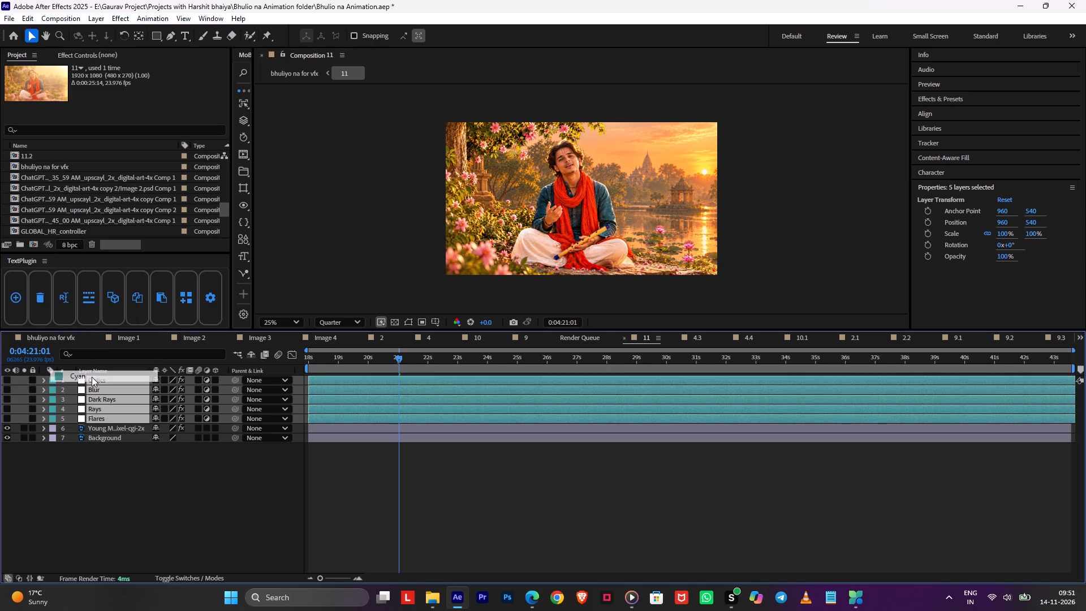
left_click(498, 511)
key("Tab")
left_click(367, 499)
left_click(471, 509)
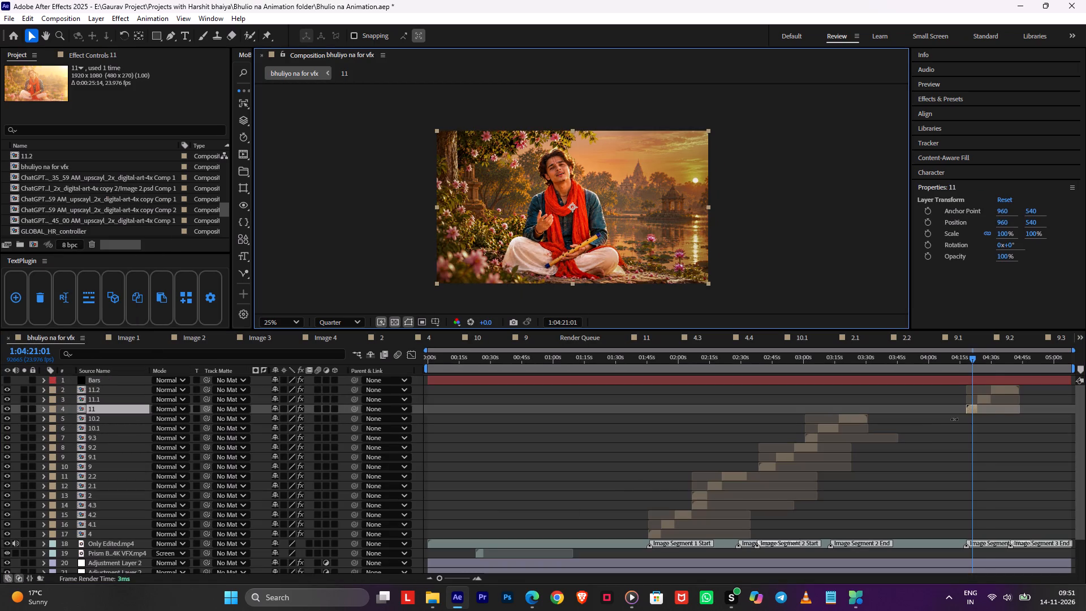
Open layer 3's composition 11.1 and set the label colour of layers Optics through Flares to Cyan.
left_click(985, 373)
double_click(986, 401)
left_click(433, 405)
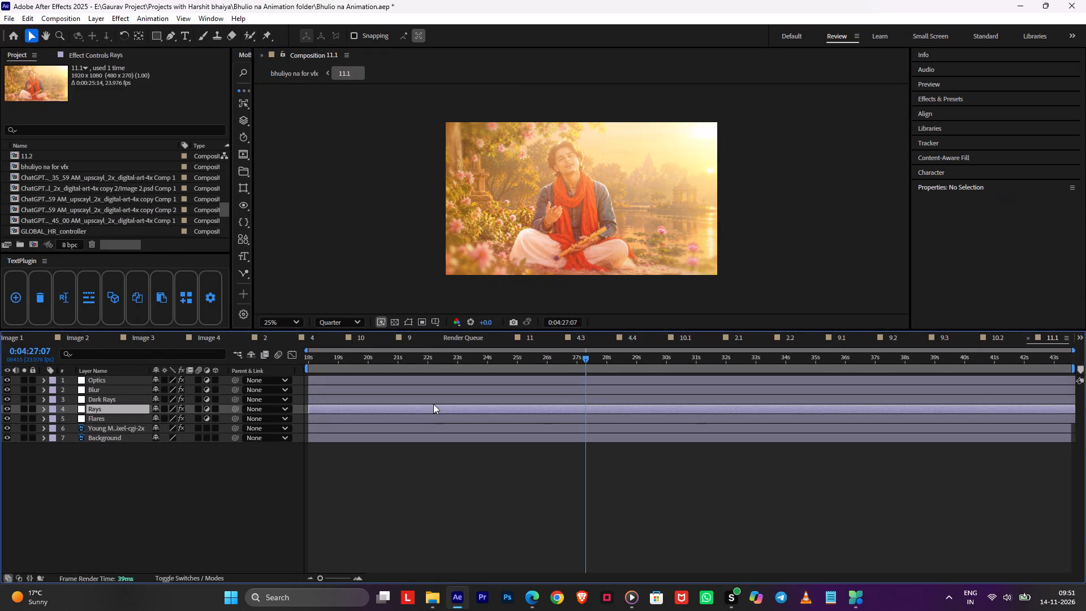
left_click(423, 411)
left_click(419, 416)
left_click(451, 382, "shift")
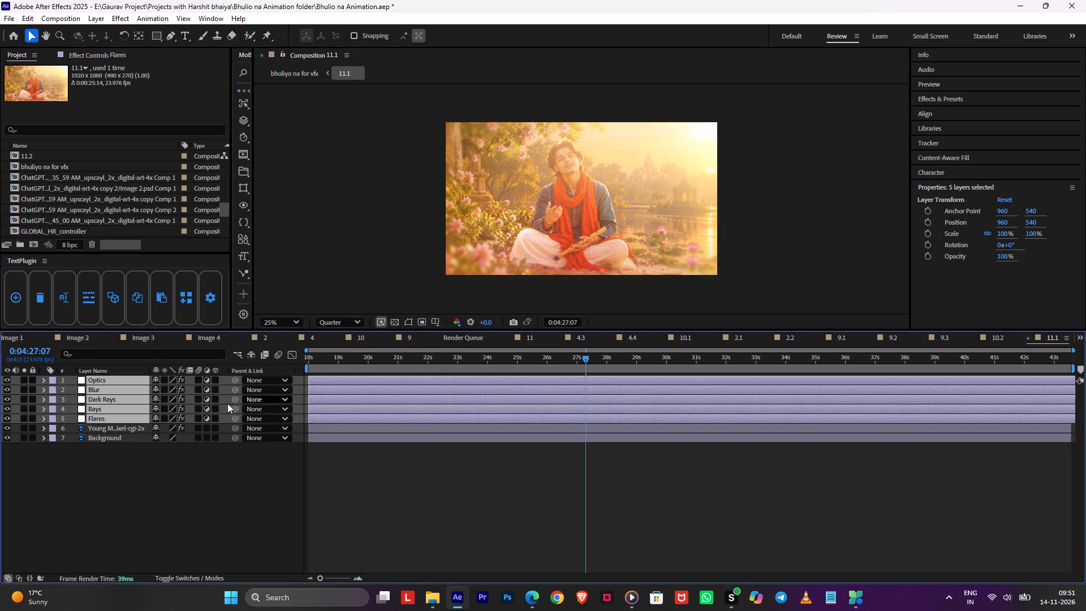
left_click(51, 416)
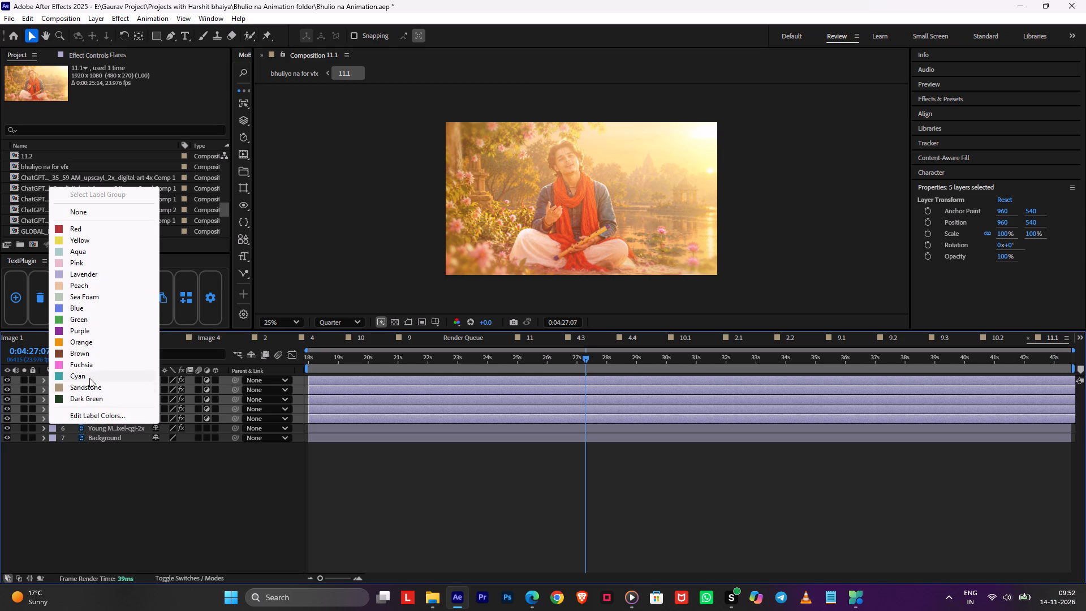
left_click(90, 377)
Hide layers Optics through Flares in composition 11.1, return to the main composition, and save the project.
left_click(9, 421)
left_click(400, 465)
key("Tab")
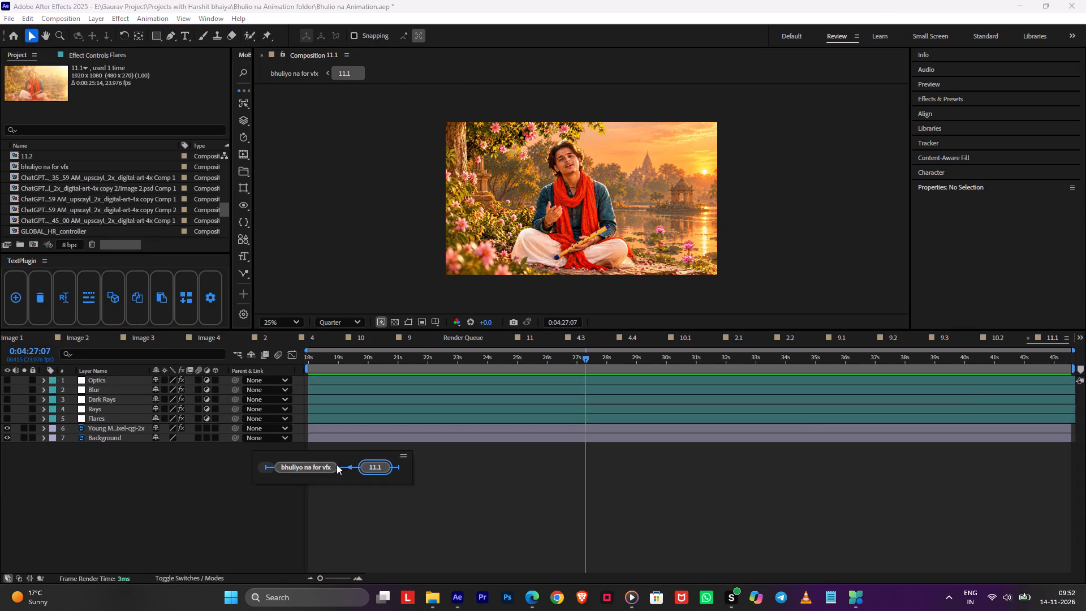
left_click(337, 464)
key("ctrl+s")
Open layer 2's composition 11.2 and set the label colour of layers Optics through Flares to Cyan.
left_click(1004, 371)
double_click(1004, 388)
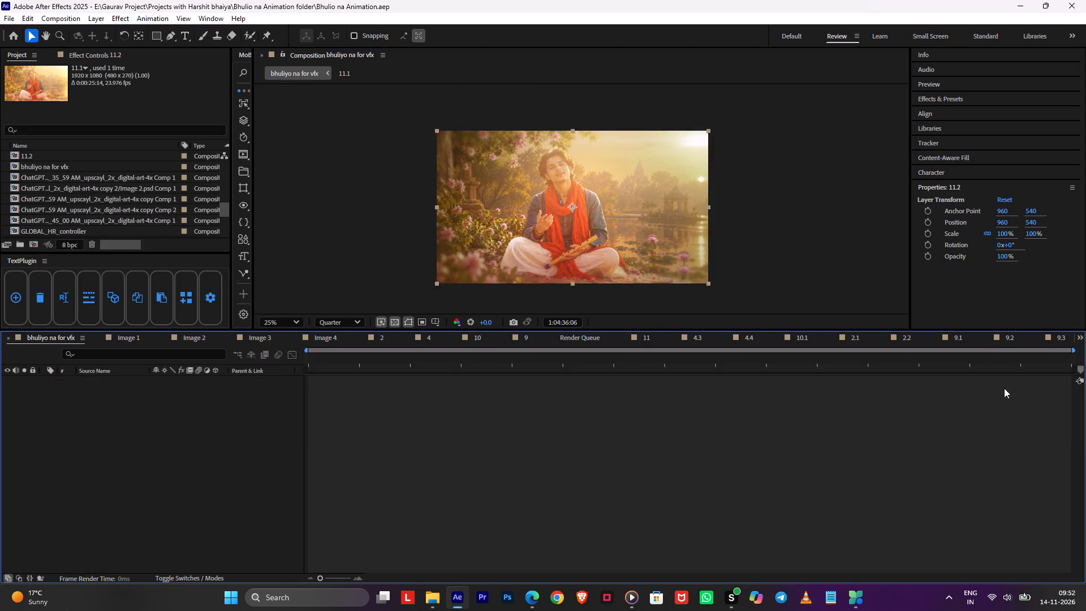
left_click(125, 417)
left_click(114, 382, "shift")
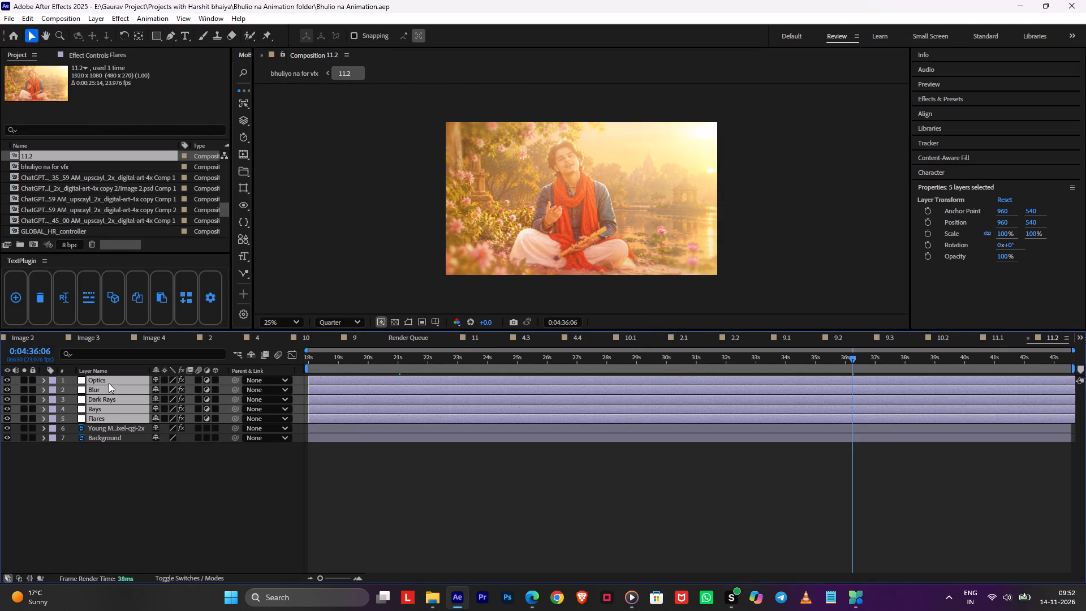
left_click(50, 421)
left_click(90, 377)
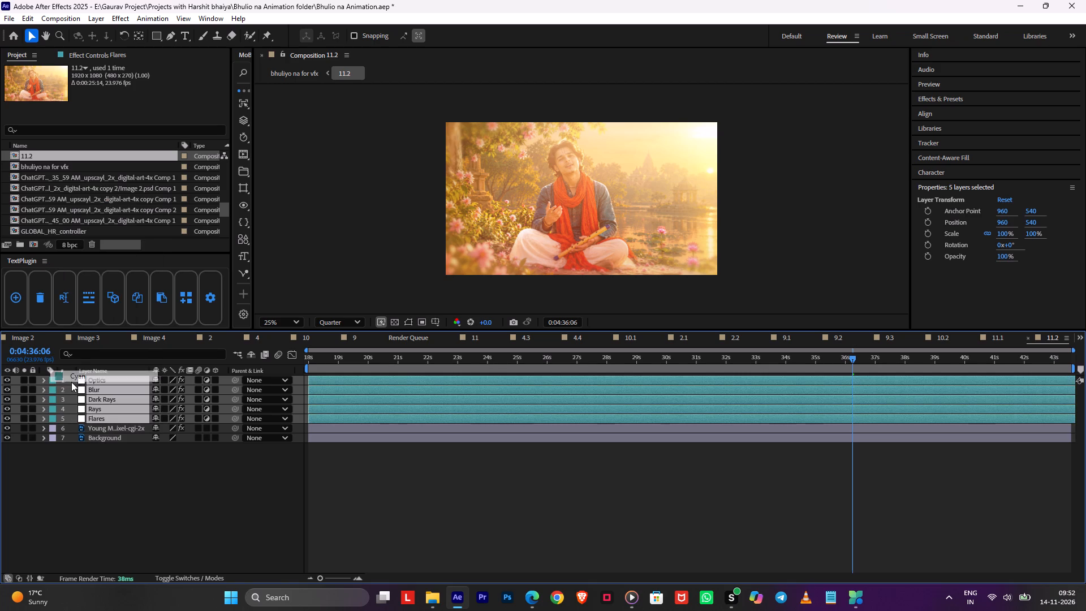
Hide layers Optics through Flares in composition 11.2, return to the main composition, and save the project.
left_click(6, 418)
left_click(486, 477)
key("Tab")
left_click(397, 472)
key("ctrl+s")
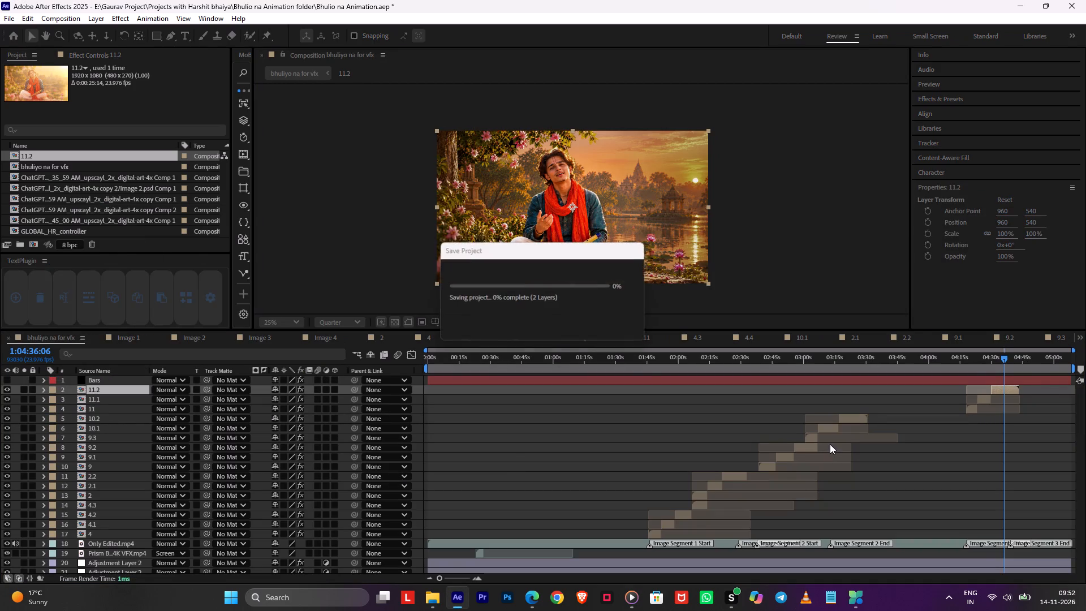
Slip the content of layers 11.2, 11.1, 10.2, 10.1, 9.2 and 9.1 so each source starts at its layer's in point.
left_click_drag(972, 386, 1085, 393)
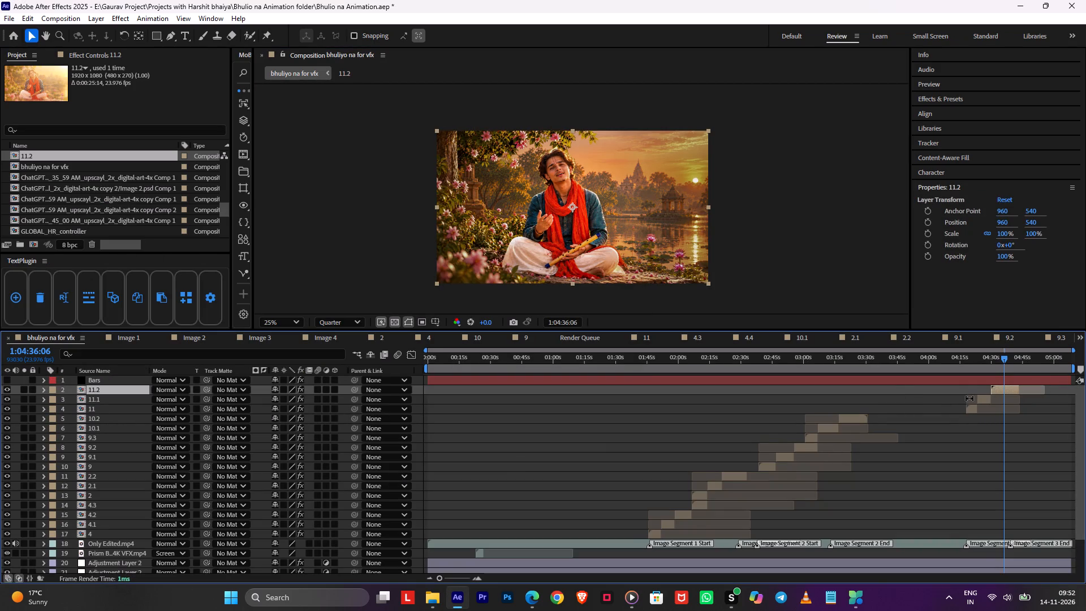
left_click_drag(969, 398, 1085, 417)
left_click_drag(815, 419, 973, 430)
left_click_drag(807, 429, 929, 434)
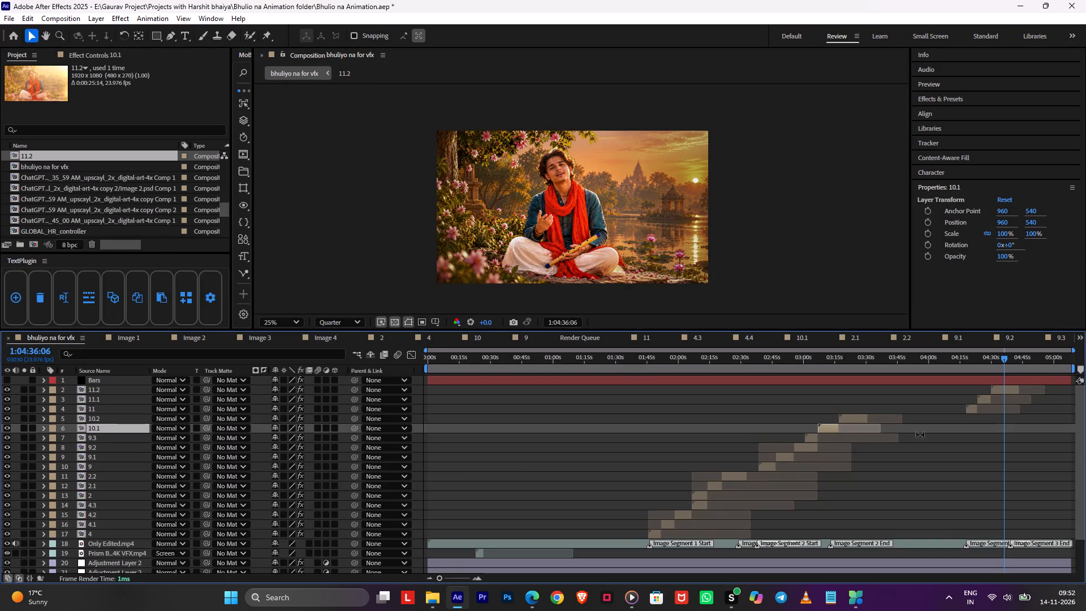
left_click_drag(774, 448, 924, 455)
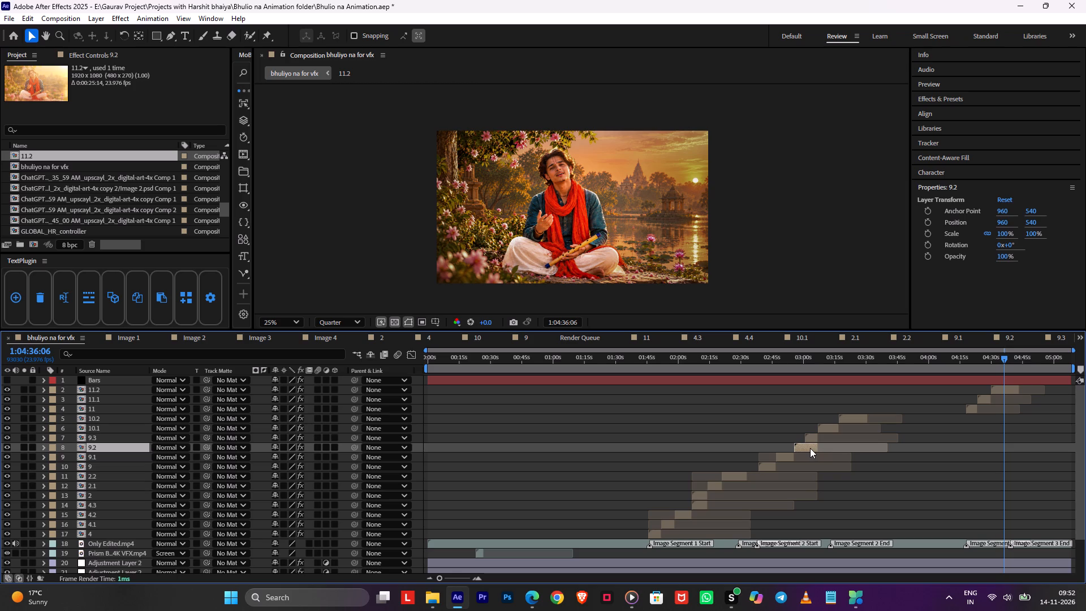
left_click_drag(766, 456, 876, 457)
Slip the content of layers 2.2, 2.1, 4.2 and 4.1 to start at their in points, and save the project.
left_click_drag(706, 476, 906, 480)
left_click_drag(693, 485, 812, 488)
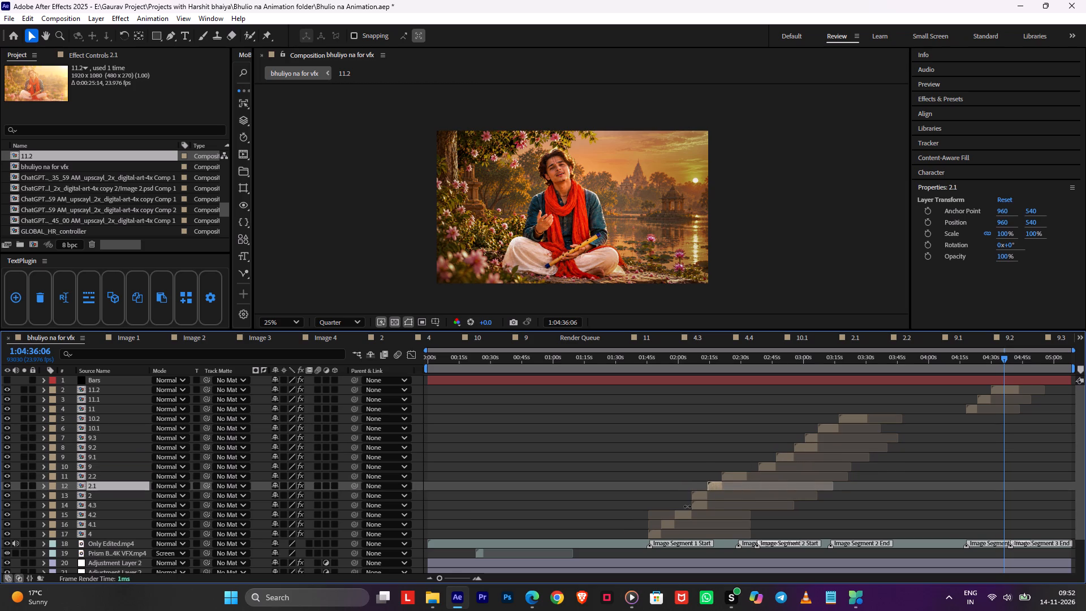
left_click_drag(656, 513, 772, 511)
left_click_drag(653, 522, 801, 524)
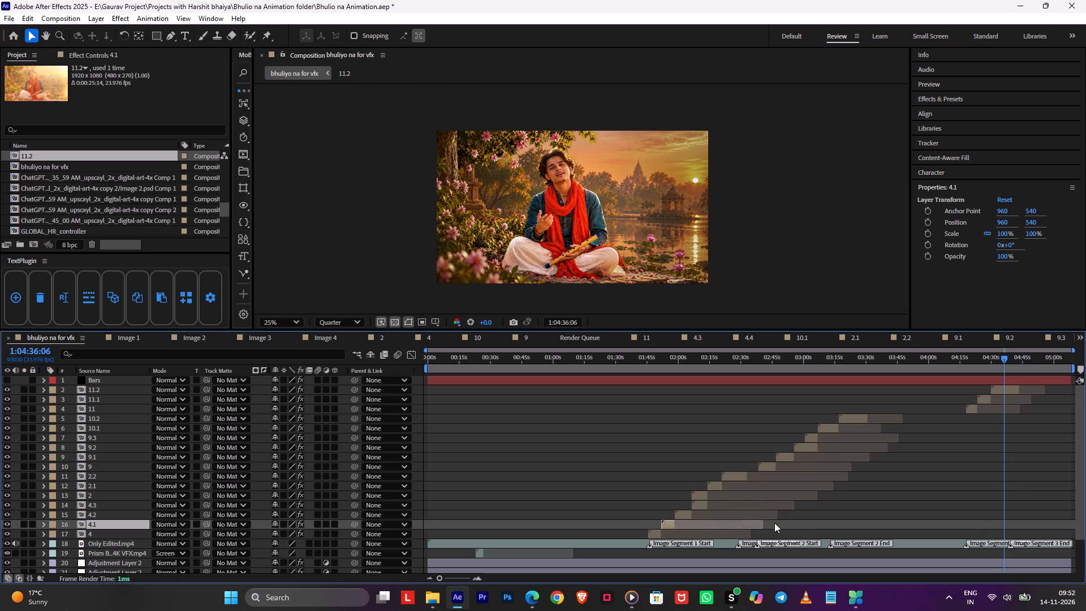
left_click(937, 470)
key("ctrl+s")
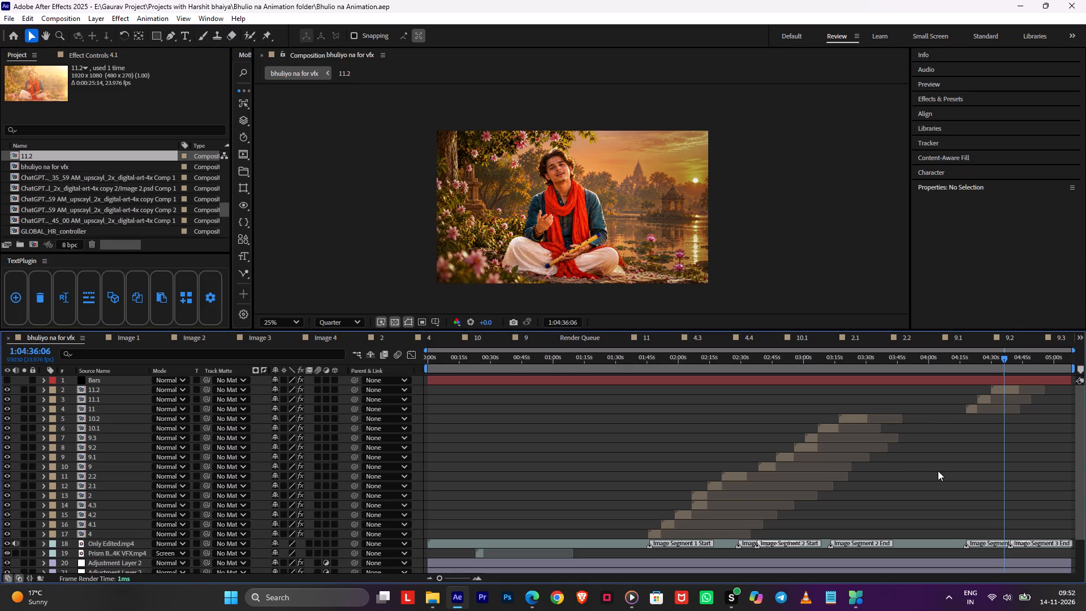
Switch to Microsoft PC Manager and run the PC boost.
left_click(851, 596)
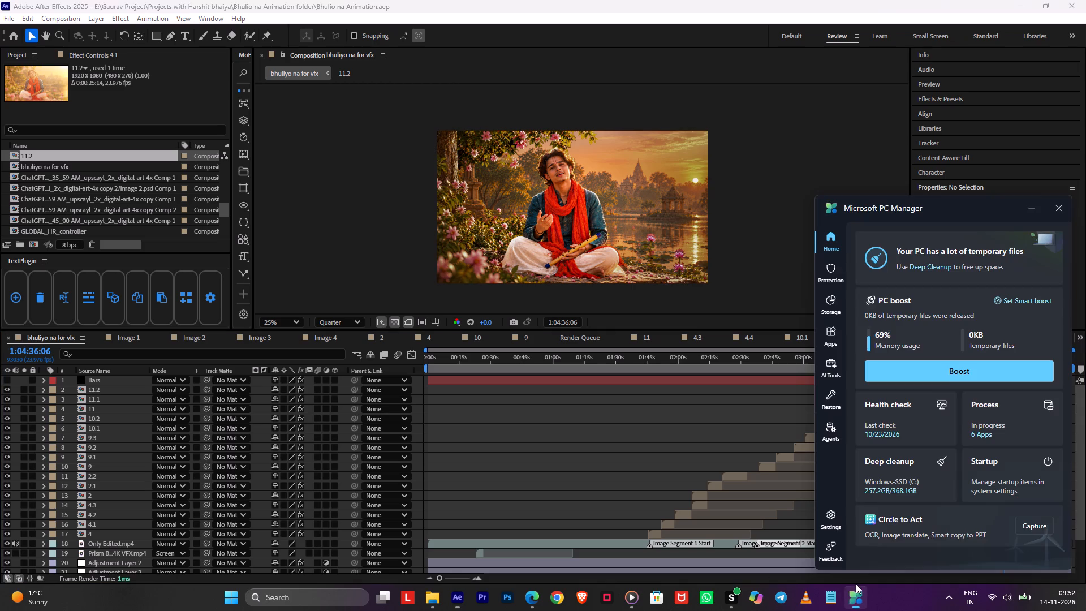
left_click(920, 369)
In process management, end Microsoft Edge, Telegram Desktop, WidgetService.exe, Microsoft Phone Link and NahimicSvc32.
left_click(1036, 427)
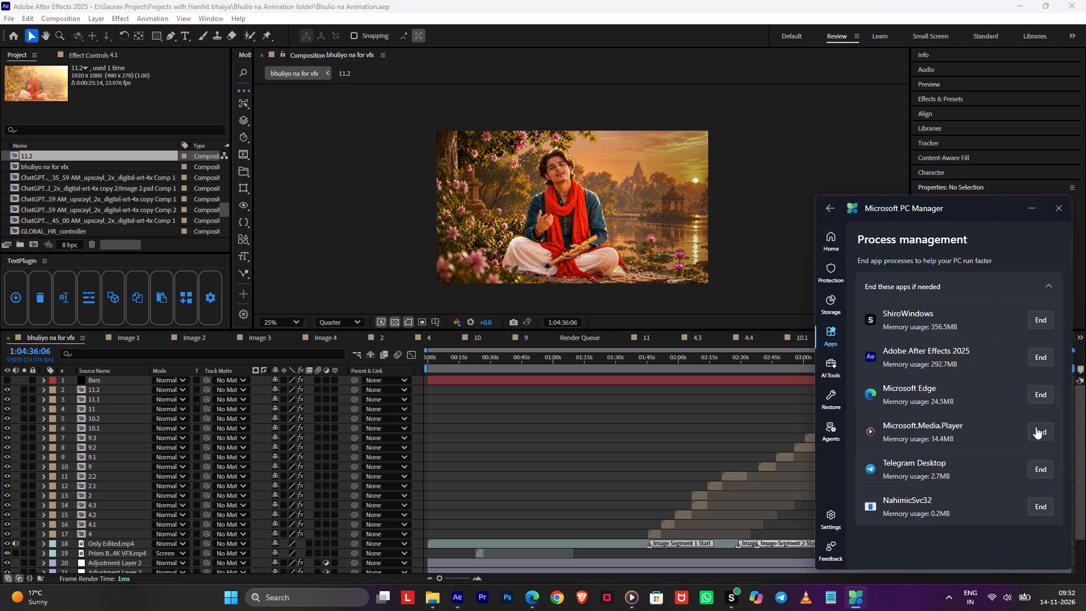
scroll(1036, 427, "down", 8)
scroll(1025, 448, "up", 1)
scroll(1025, 450, "down", 1)
left_click(1033, 505)
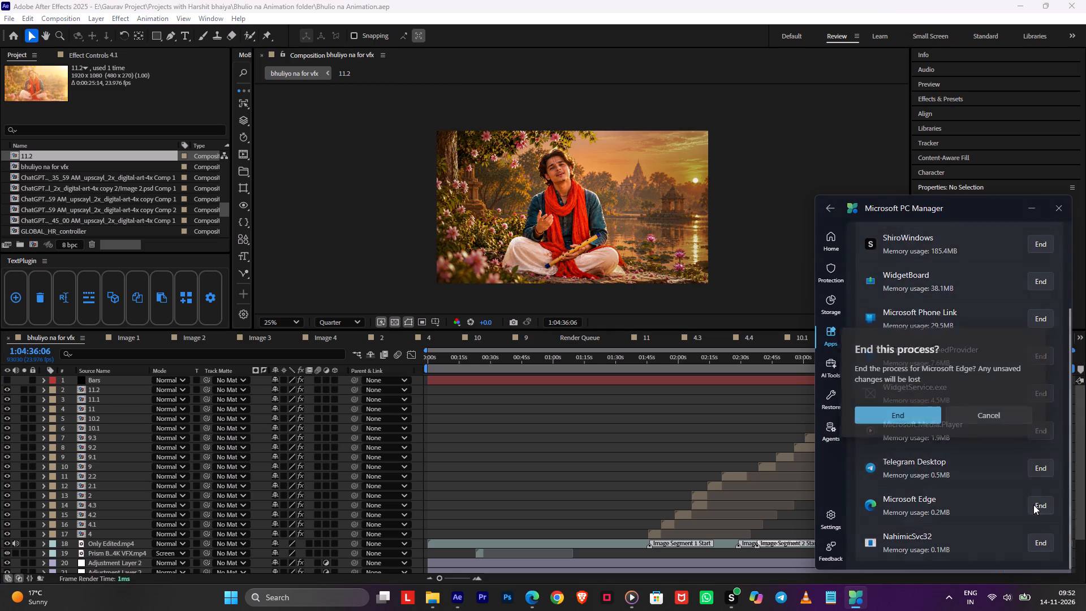
key("space")
left_click(1033, 505)
key("space")
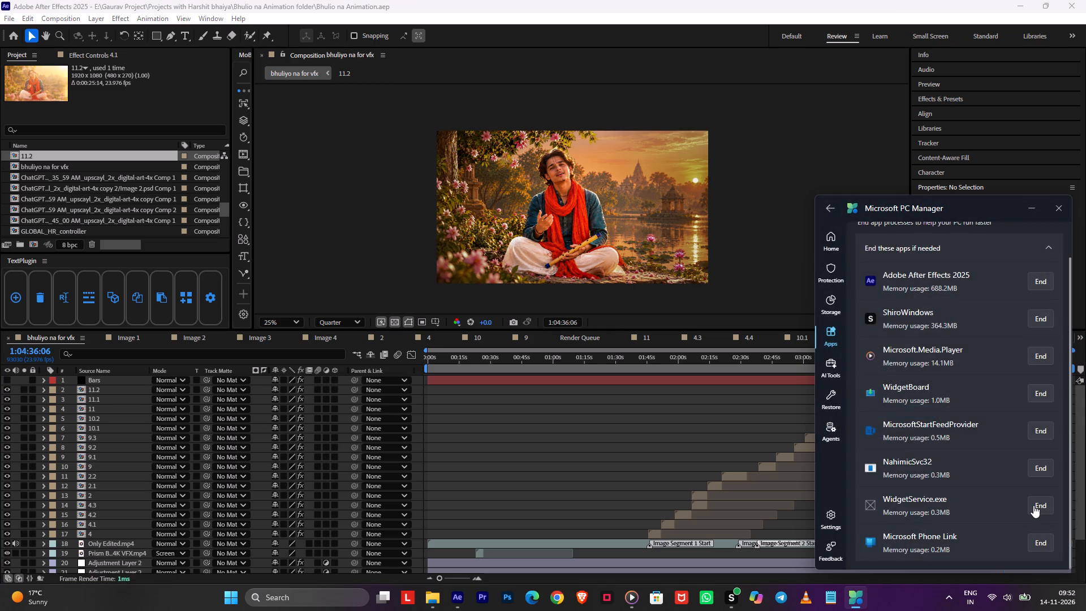
left_click(1033, 505)
key("space")
left_click(1033, 506)
key("space")
left_click(1033, 506)
key("space")
End the MicrosoftStartFeedProvider, WidgetBoard and remaining WidgetService.exe processes.
left_click(1046, 461)
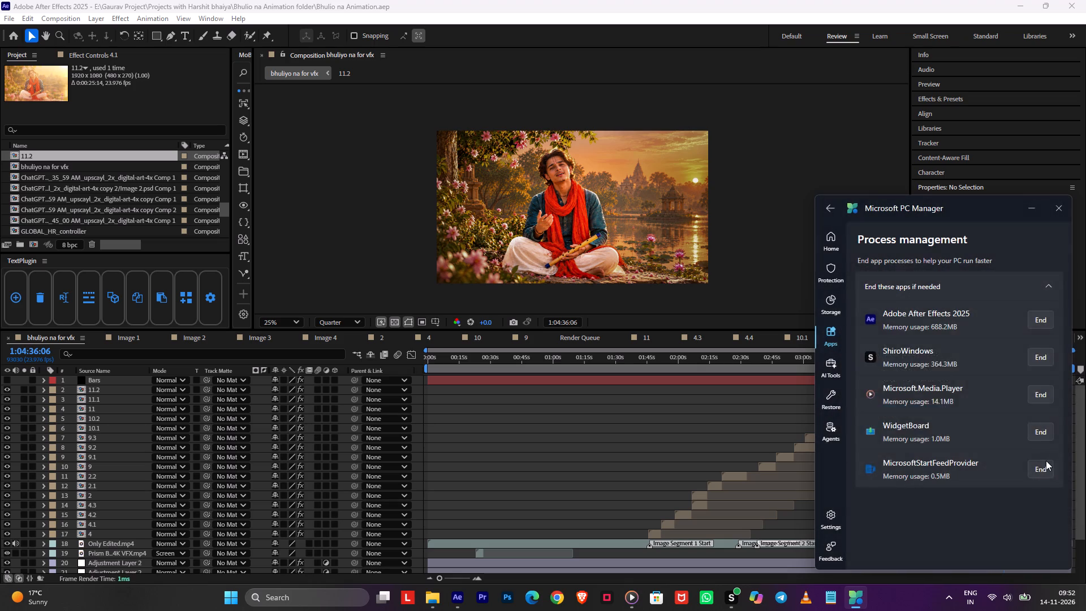
key("space")
left_click(1045, 425)
key("space")
left_click(1044, 427)
key("space")
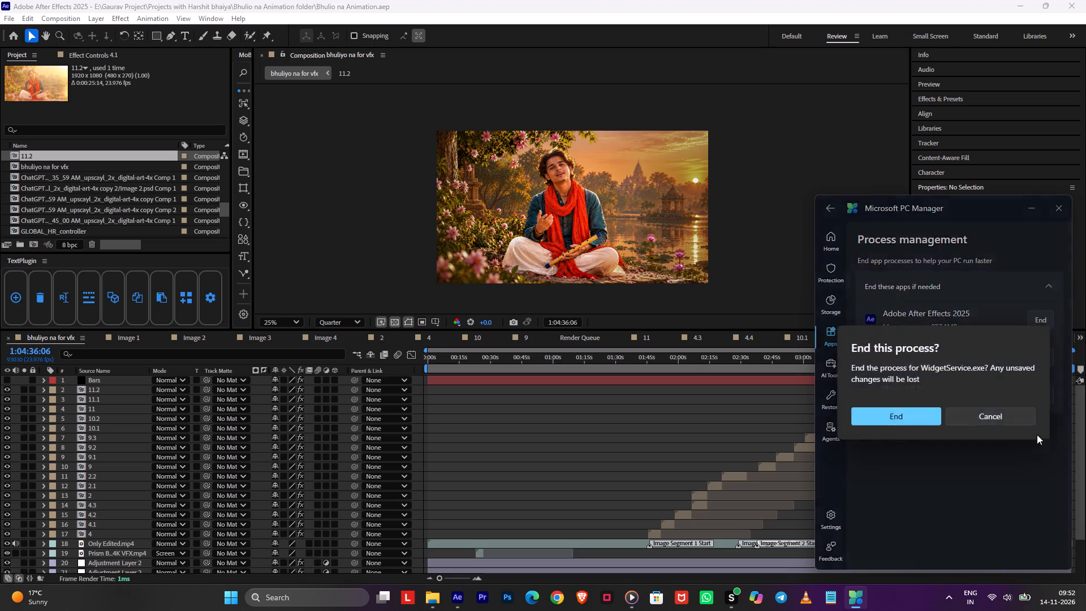
Run the PC boost again and switch back to After Effects.
left_click(831, 255)
left_click(912, 365)
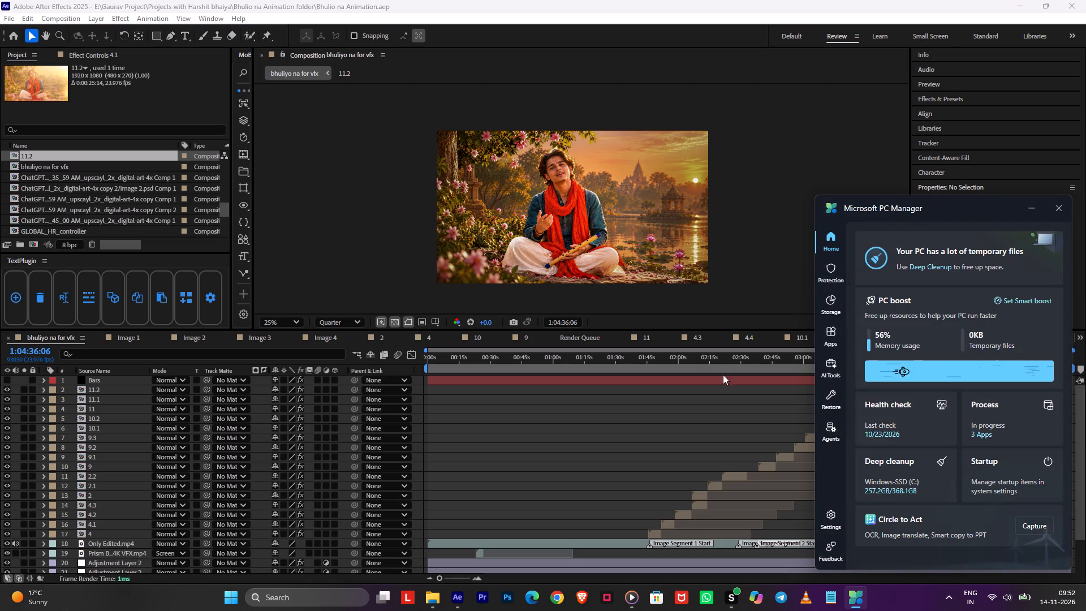
left_click(691, 401)
Scrub backwards through the main composition's timeline to check the image layers from 11.1 back to the 4-series.
left_click(983, 357)
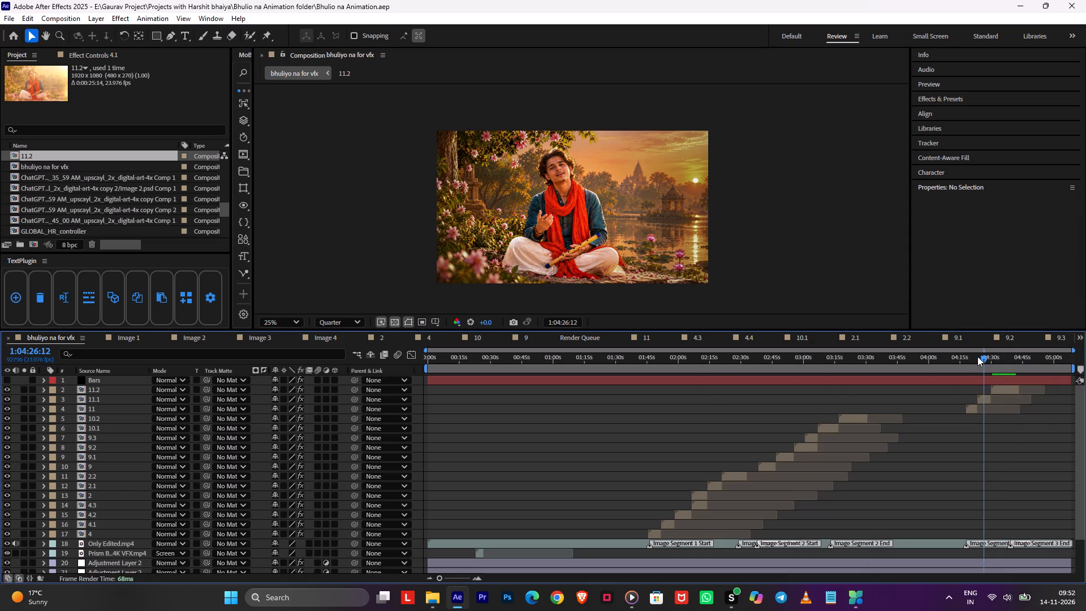
left_click(975, 357)
left_click_drag(975, 357, 820, 378)
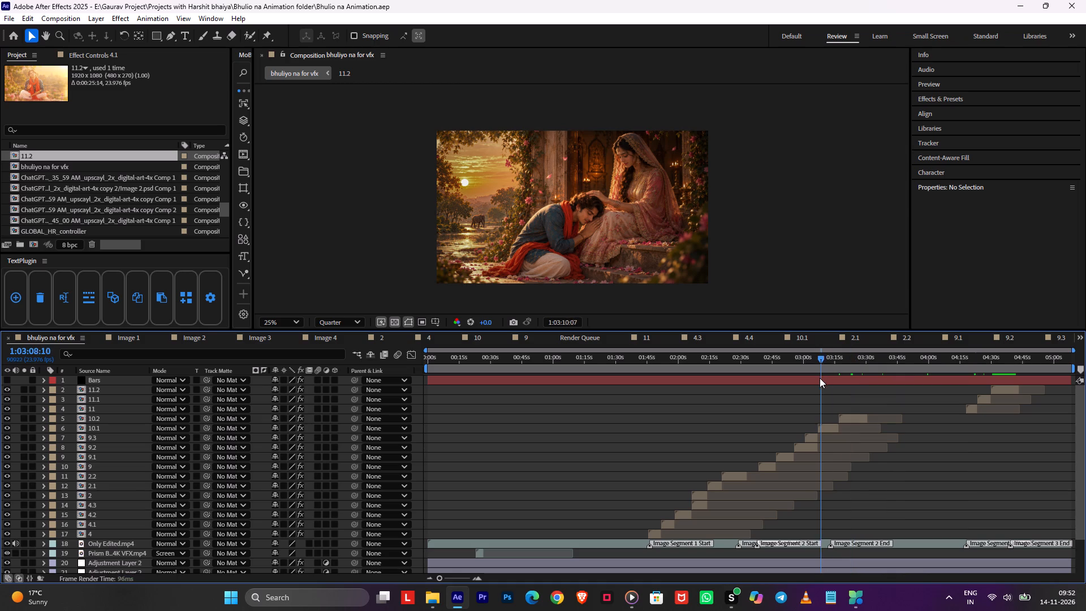
left_click_drag(820, 378, 801, 384)
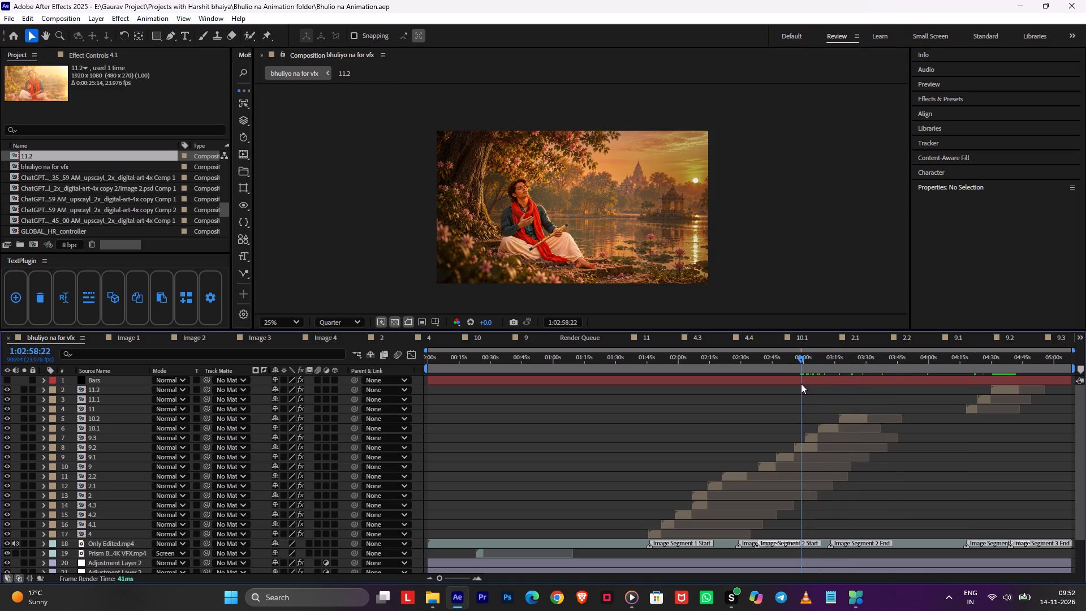
left_click_drag(801, 384, 796, 389)
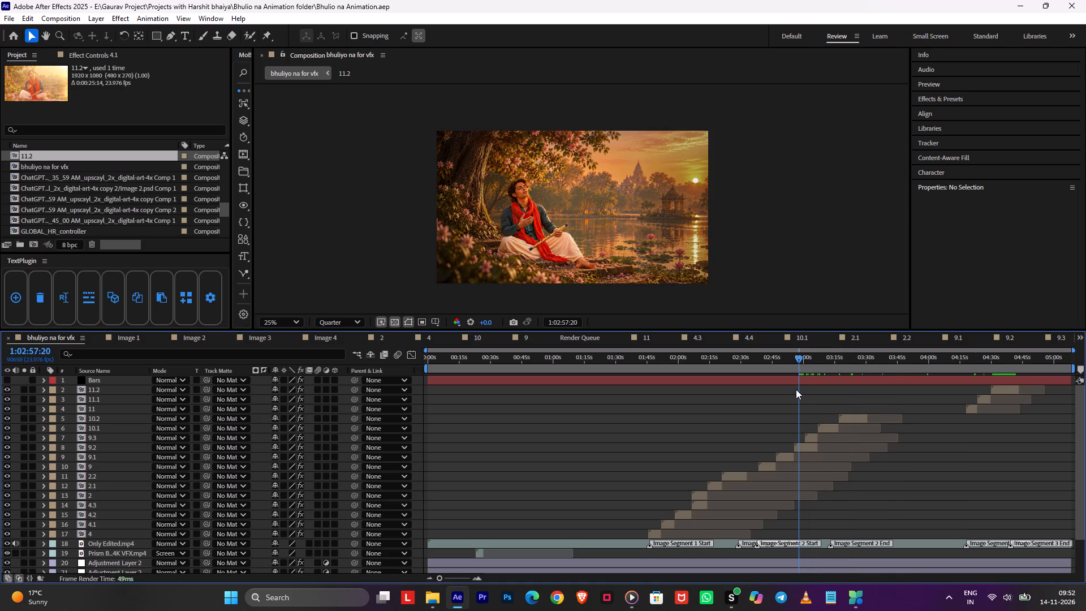
left_click_drag(796, 389, 790, 390)
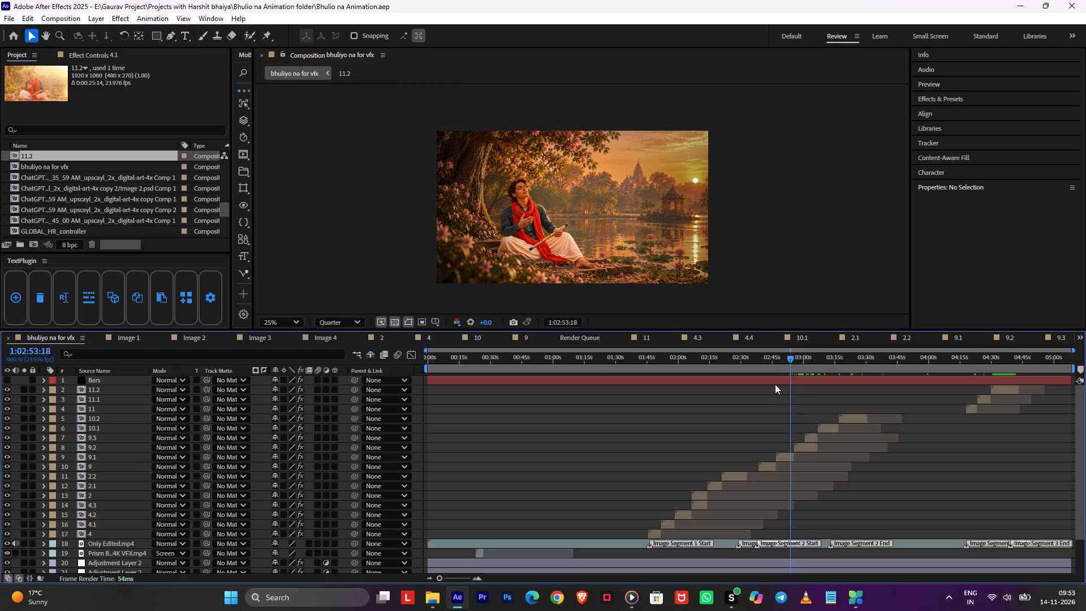
left_click(765, 362)
left_click(740, 364)
left_click(734, 364)
left_click(709, 363)
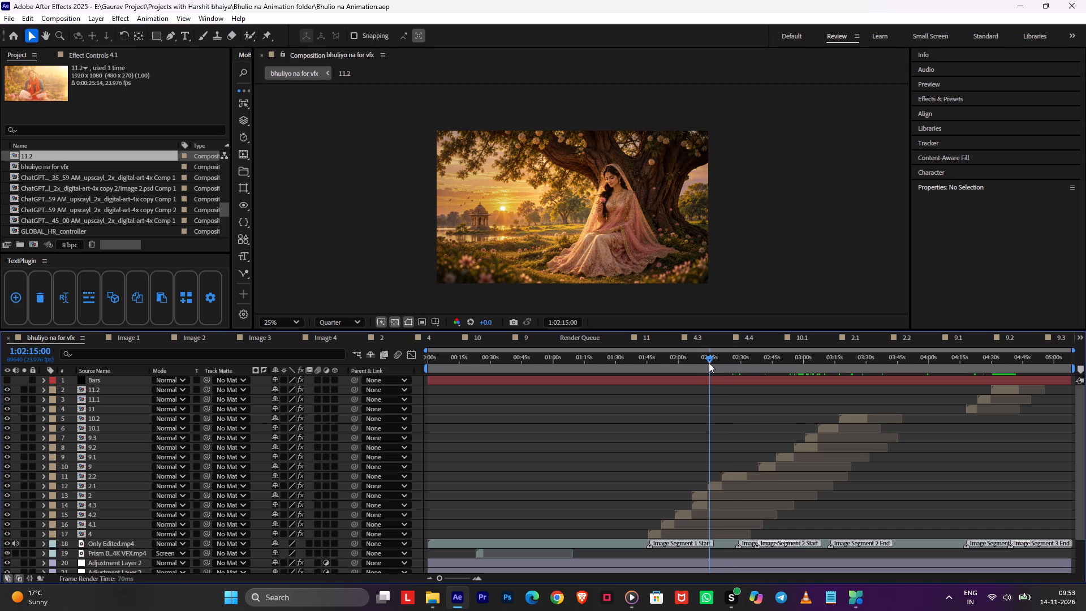
left_click_drag(708, 363, 671, 369)
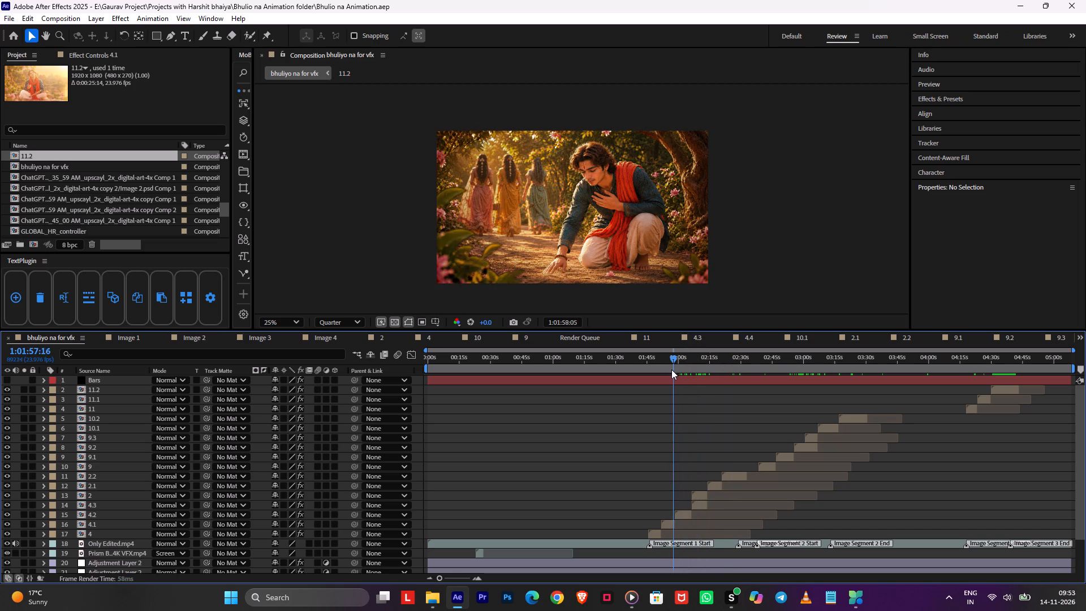
Scrub the main composition back to image layer 4 to check its frame at 1:01:49:19.
left_click_drag(671, 369, 656, 380)
left_click(675, 453)
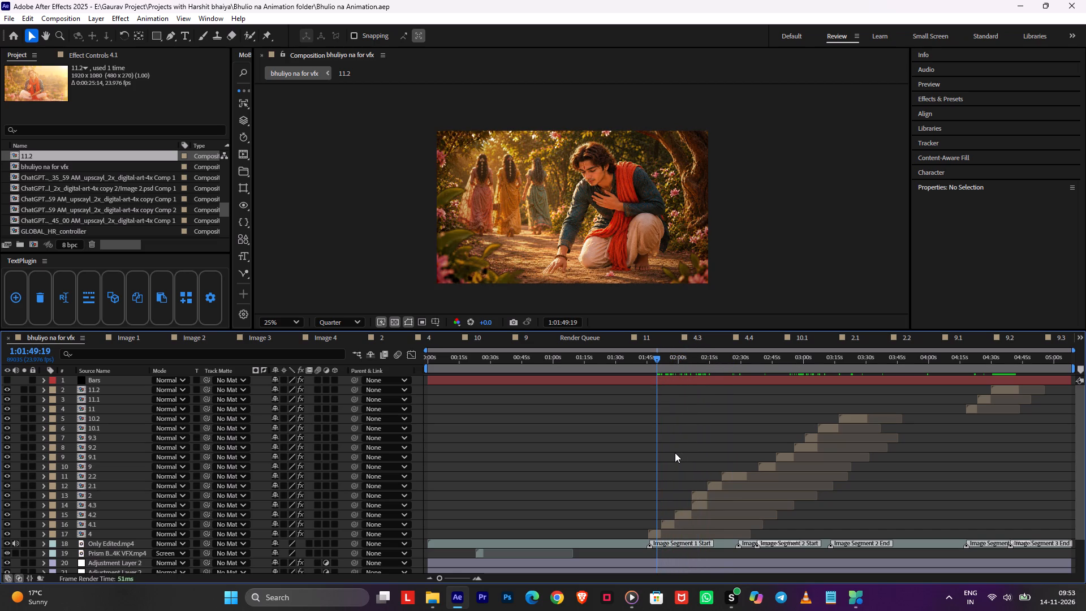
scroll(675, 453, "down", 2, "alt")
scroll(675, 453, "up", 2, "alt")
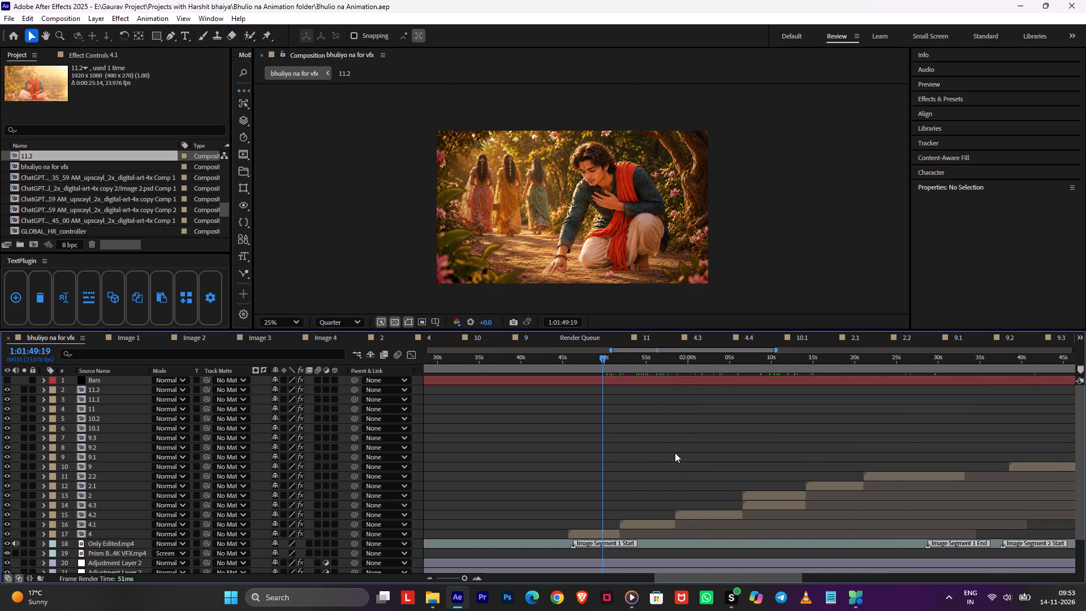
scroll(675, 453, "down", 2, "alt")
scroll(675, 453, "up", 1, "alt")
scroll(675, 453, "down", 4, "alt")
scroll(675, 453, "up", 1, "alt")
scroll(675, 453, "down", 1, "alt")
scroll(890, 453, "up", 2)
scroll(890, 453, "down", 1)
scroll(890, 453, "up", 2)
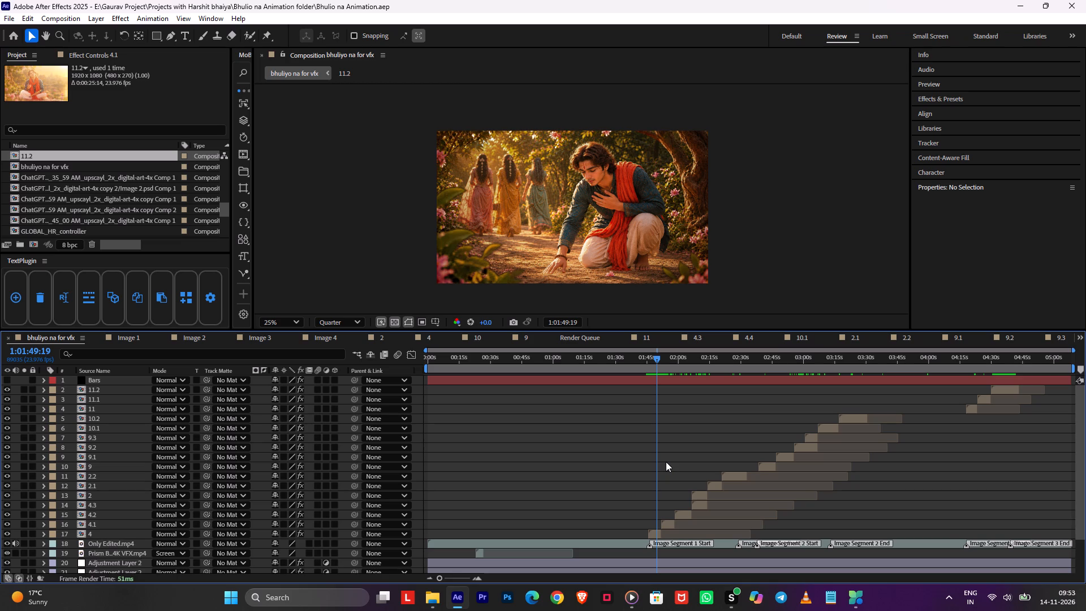
Scrub through the image layers up to 10.2, and preview playback from just before layer 4.
left_click(728, 364)
left_click_drag(728, 364, 858, 392)
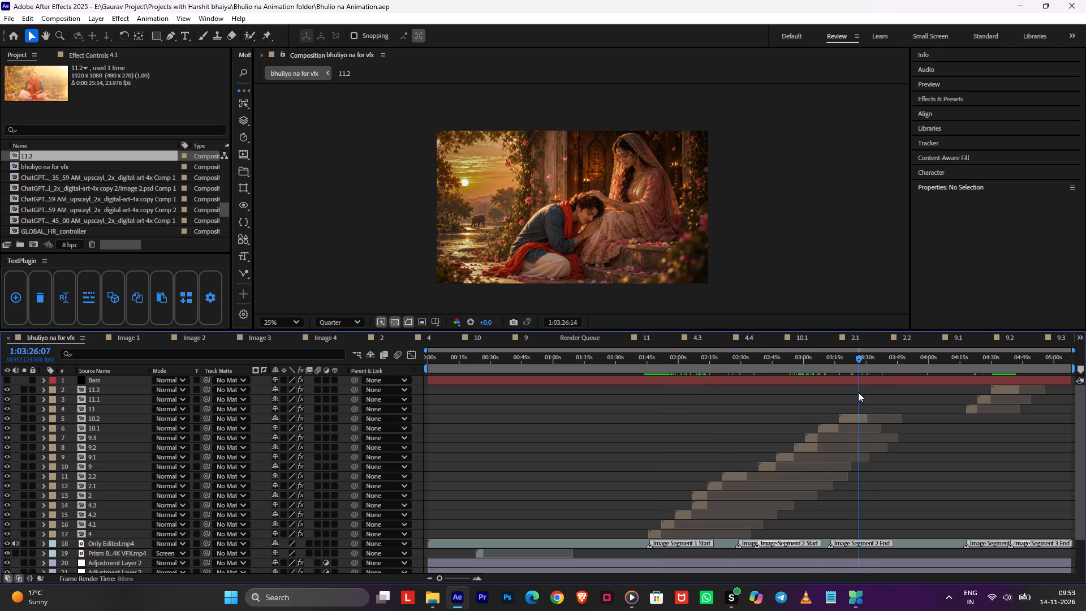
left_click_drag(858, 392, 865, 394)
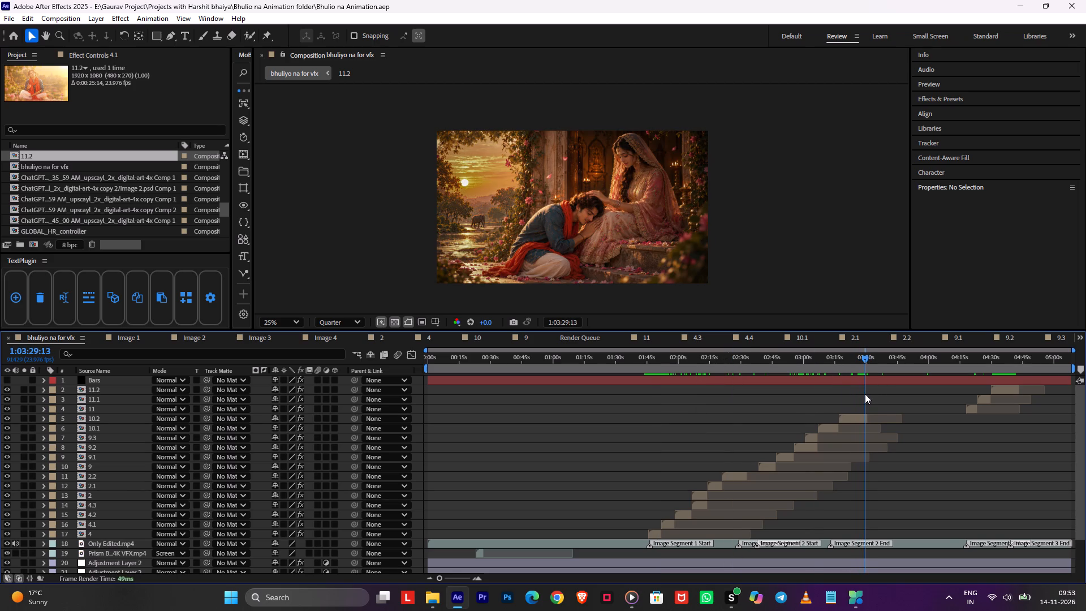
left_click_drag(865, 394, 645, 505)
key("space")
scroll(643, 527, "up", 8, "alt")
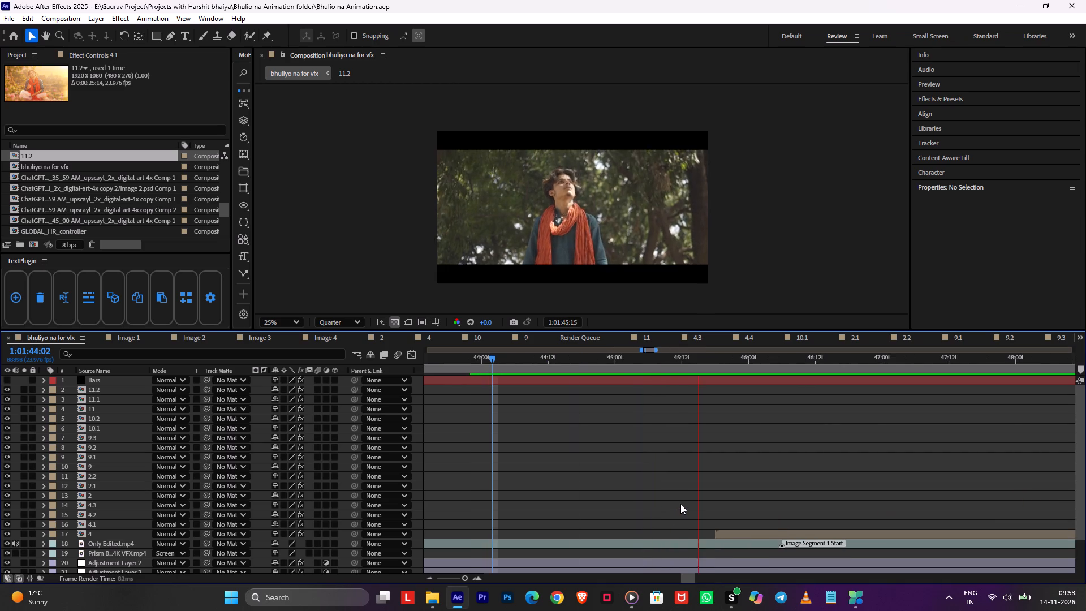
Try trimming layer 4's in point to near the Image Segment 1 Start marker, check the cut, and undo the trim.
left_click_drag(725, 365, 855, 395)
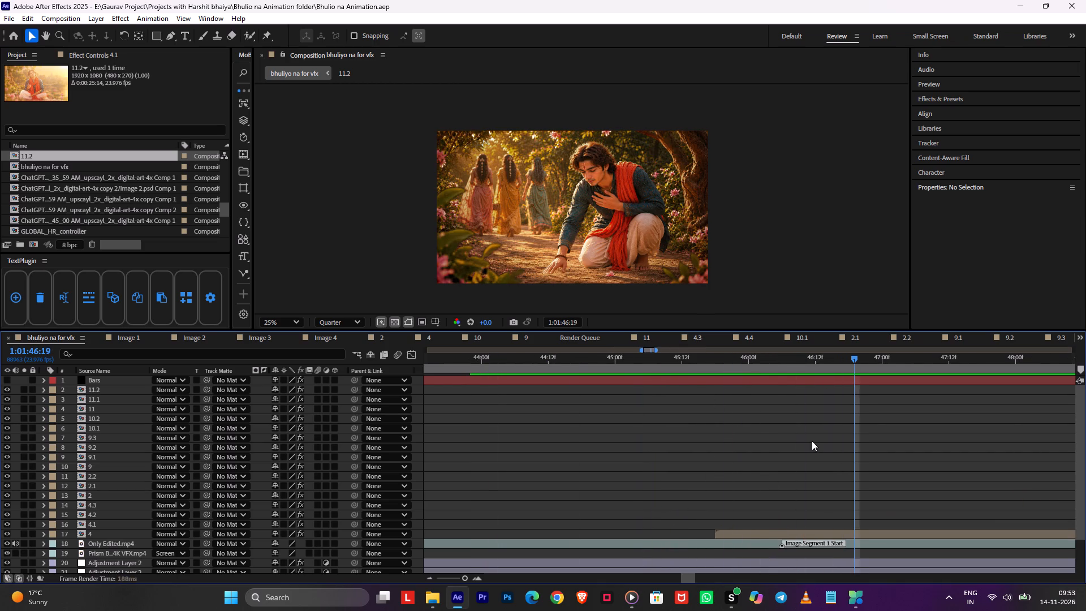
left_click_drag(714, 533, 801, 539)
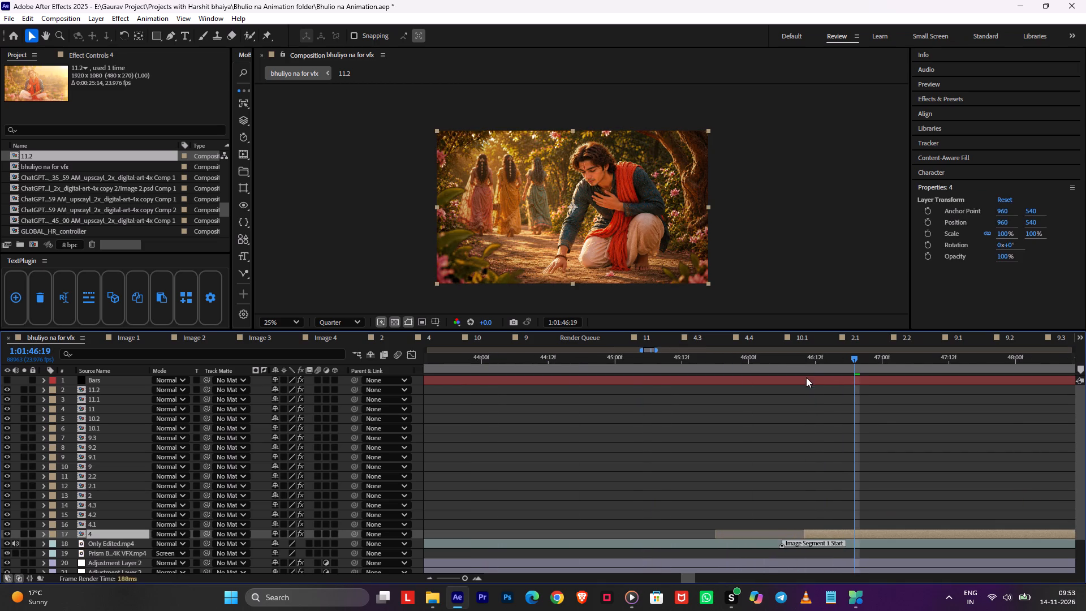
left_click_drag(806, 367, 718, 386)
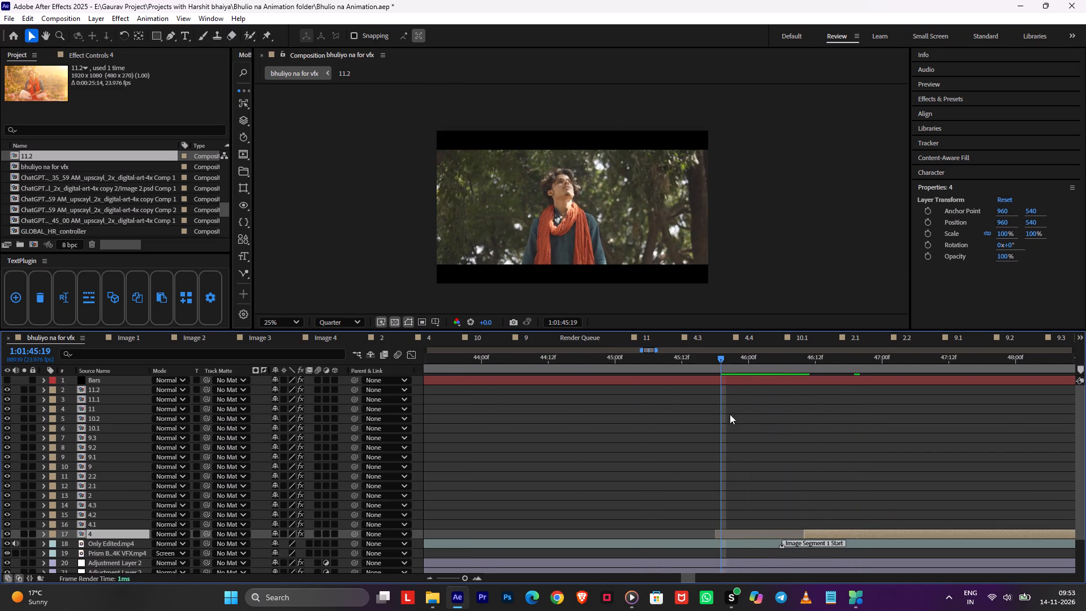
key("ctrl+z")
Set the current time to 1:01:45:13, just before layer 4, and save the project.
left_click_drag(709, 358, 686, 364)
left_click(732, 426)
key("ctrl+s")
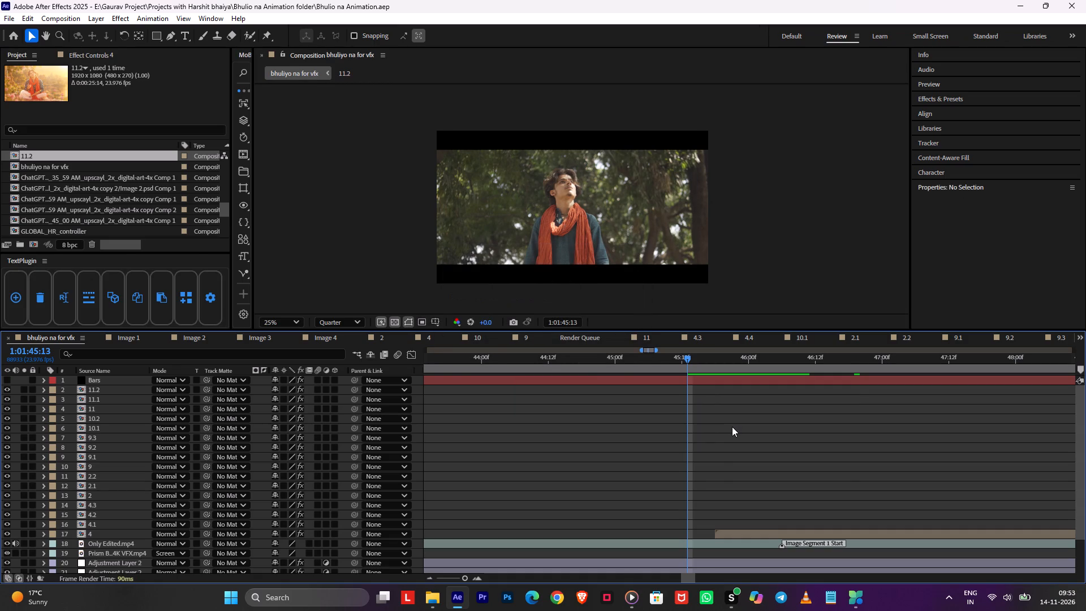
Preview the main composition from just before layer 4 and examine the arrangement of all image layers.
type("1")
key("space")
scroll(721, 455, "down", 4)
scroll(721, 455, "down", 5, "alt")
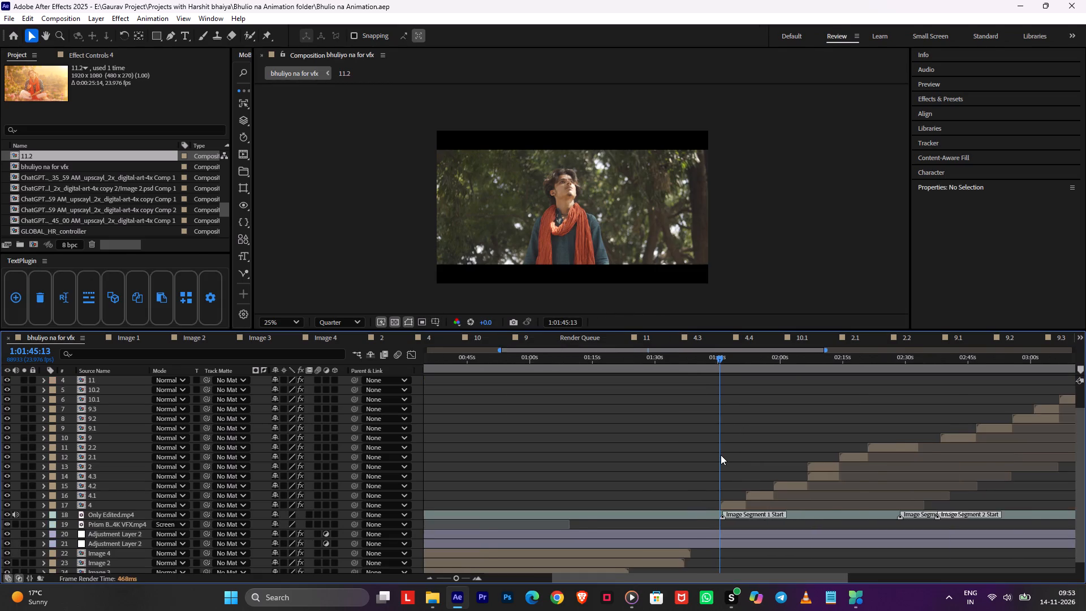
scroll(768, 454, "up", 3)
scroll(768, 454, "down", 3, "alt")
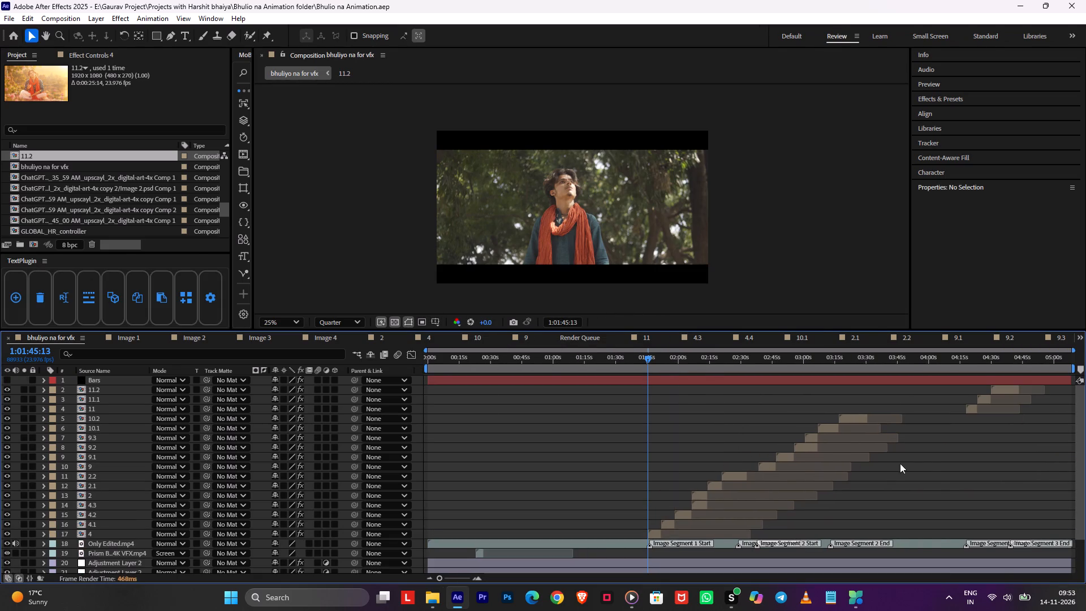
left_click(926, 462)
scroll(1045, 459, "down", 1, "alt")
Scrub backwards through the main composition from layer 11.2 to layer 4 to check the images.
left_click(984, 366)
left_click_drag(984, 366, 998, 367)
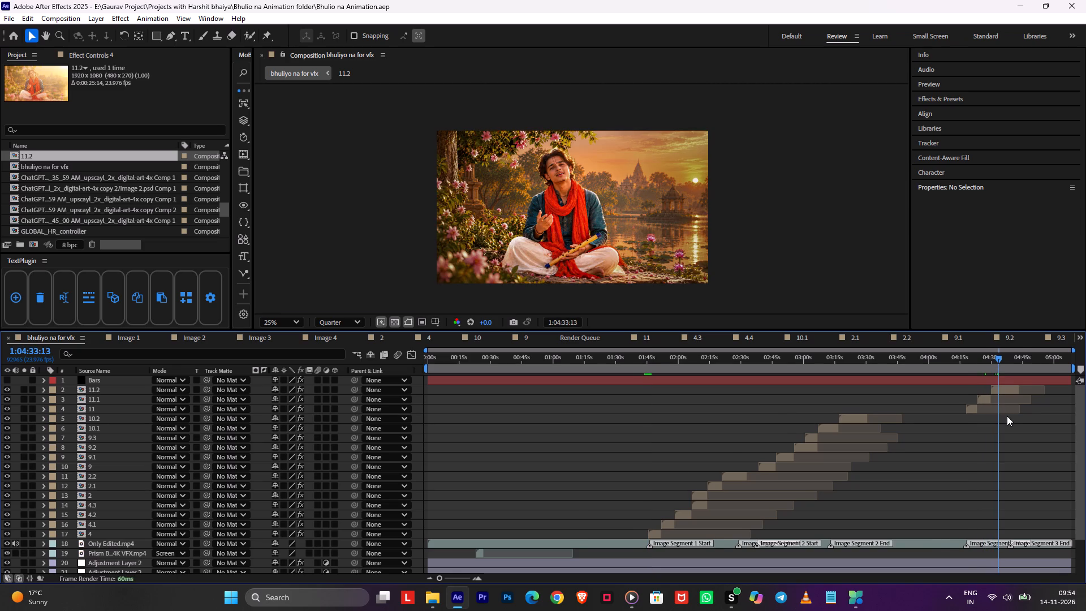
scroll(1007, 416, "up", 1, "alt")
left_click_drag(982, 363, 851, 398)
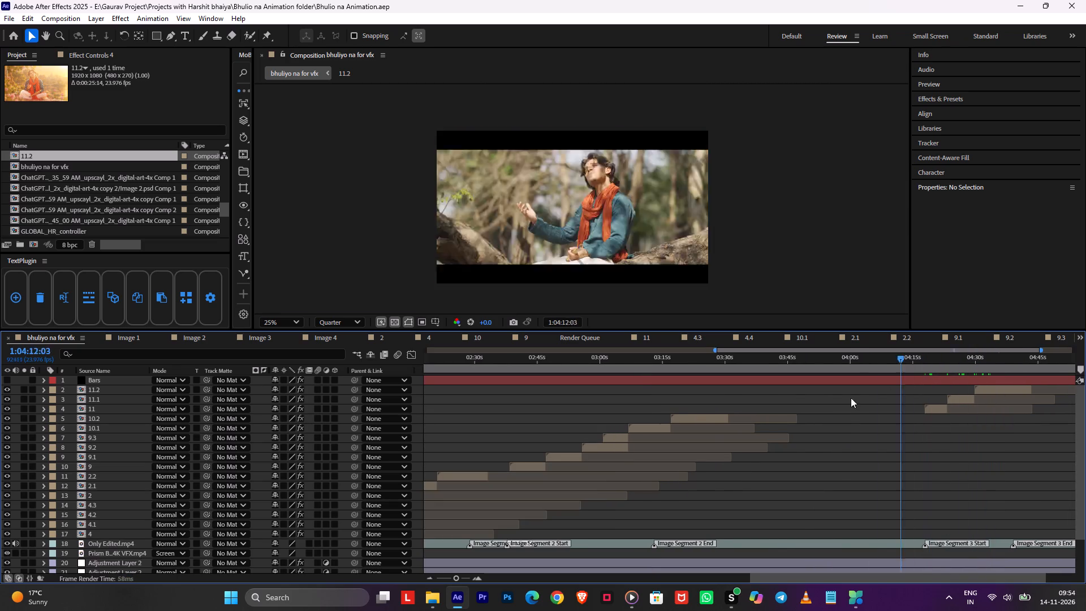
left_click_drag(851, 398, 688, 424)
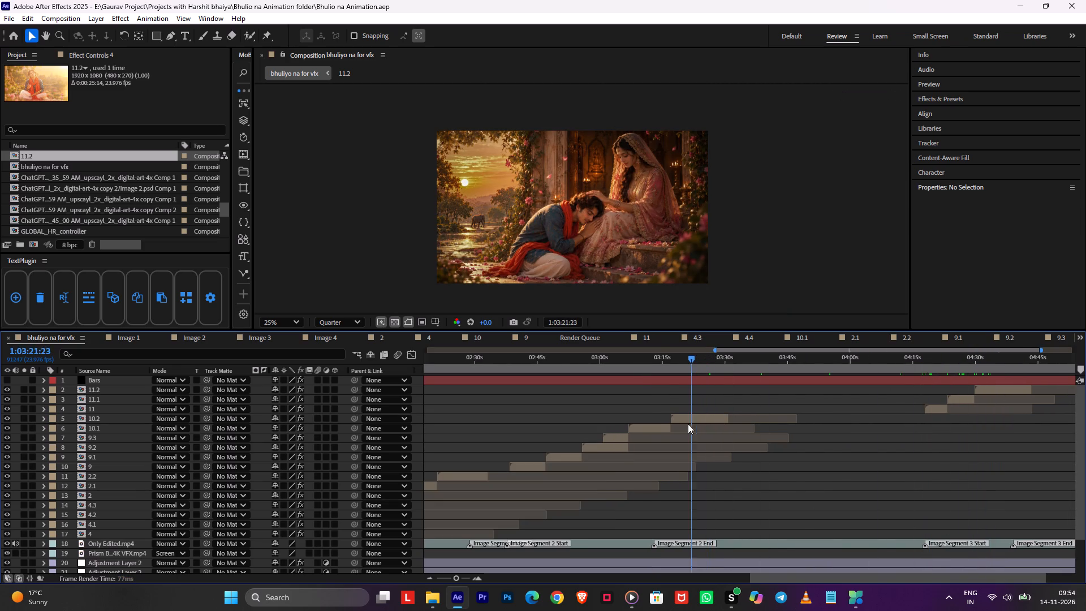
left_click_drag(688, 424, 518, 463)
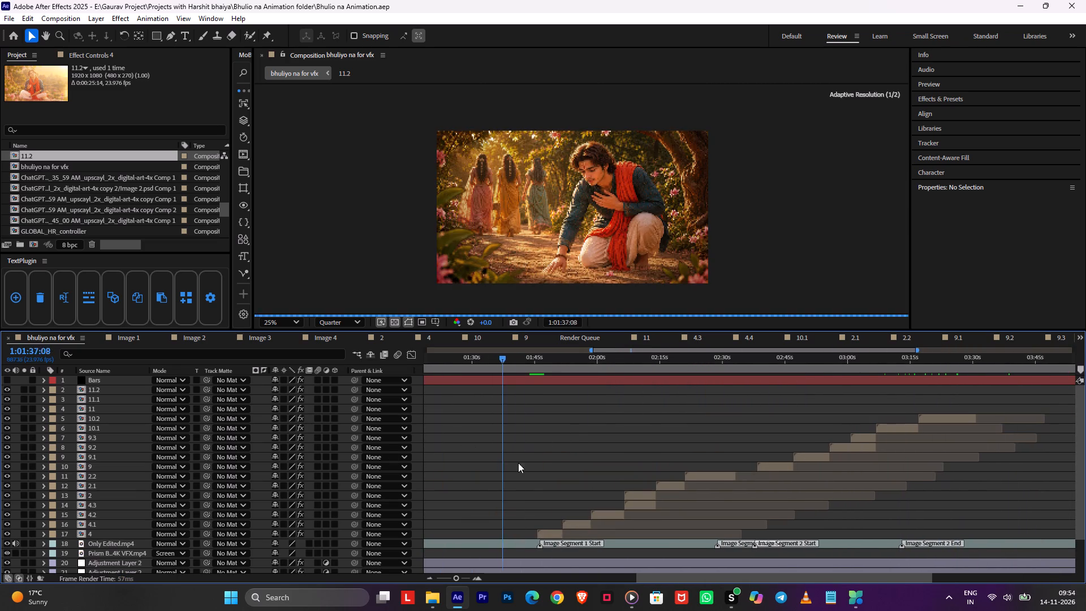
left_click_drag(518, 463, 546, 464)
Copy the Curves and CC Vignette effects from layer 4 in the main composition.
left_click(548, 535)
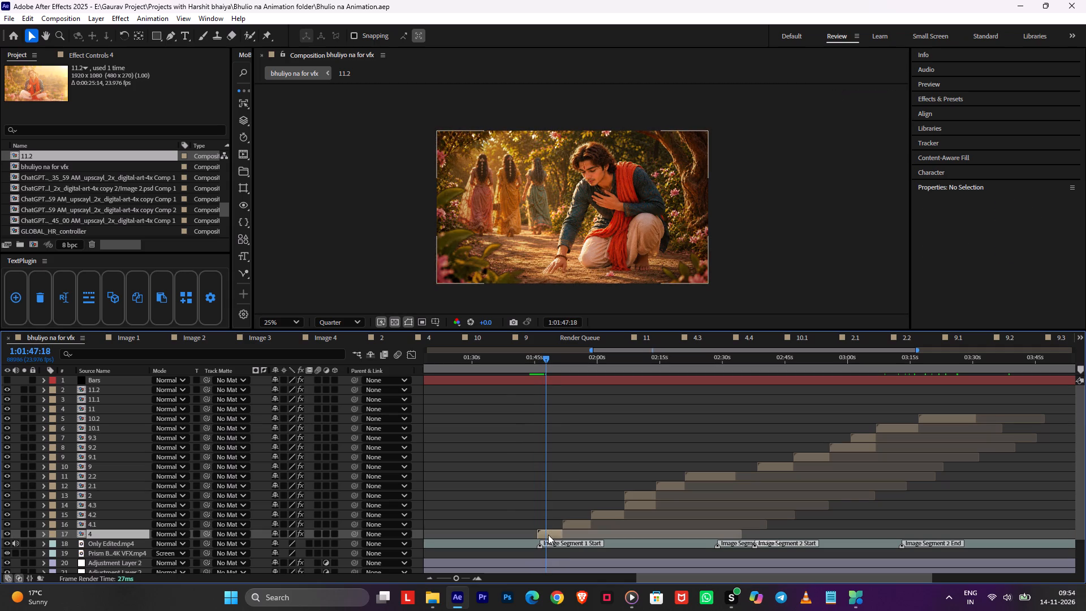
left_click(79, 51)
left_click(79, 150)
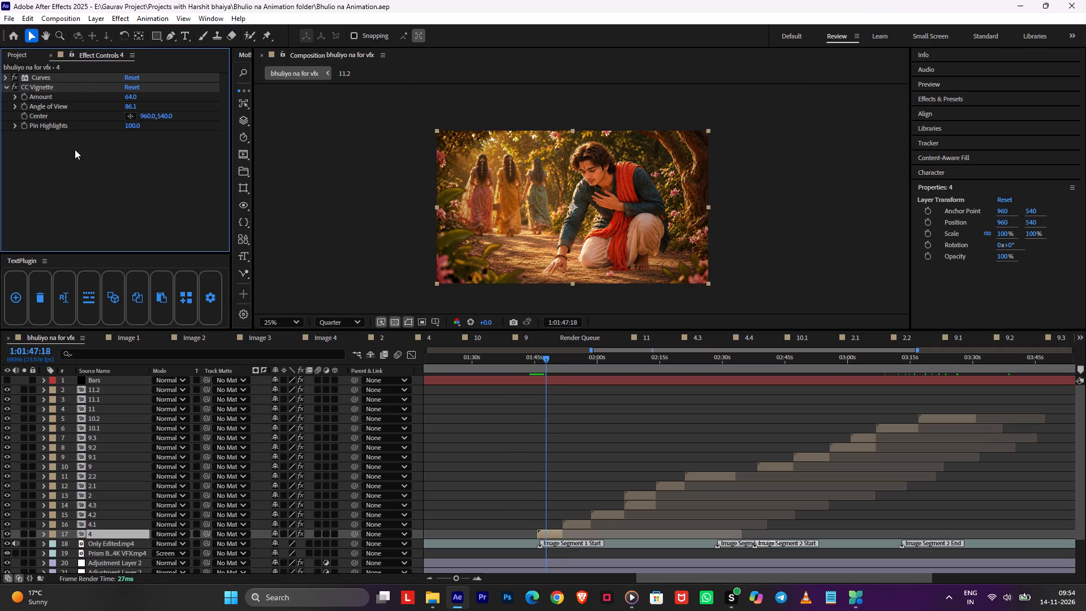
key("ctrl+a")
left_click(6, 87)
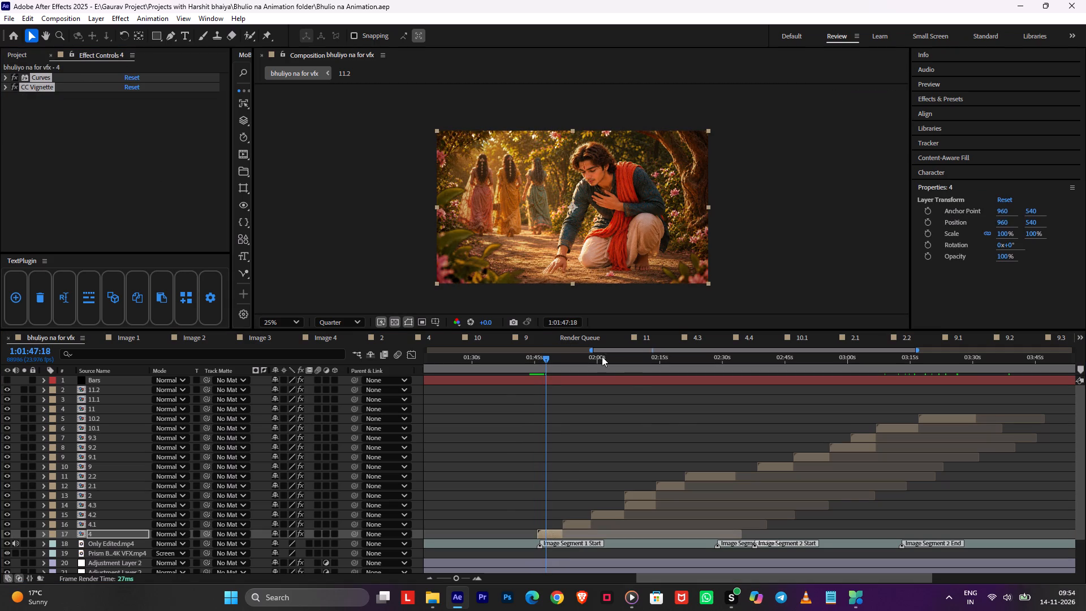
key("ctrl+c")
Inspect the images and applied effects of layers 11 and 11.2 near the composition's end.
left_click(637, 416)
scroll(674, 408, "up", 1, "alt")
scroll(674, 408, "down", 2, "alt")
left_click(969, 368)
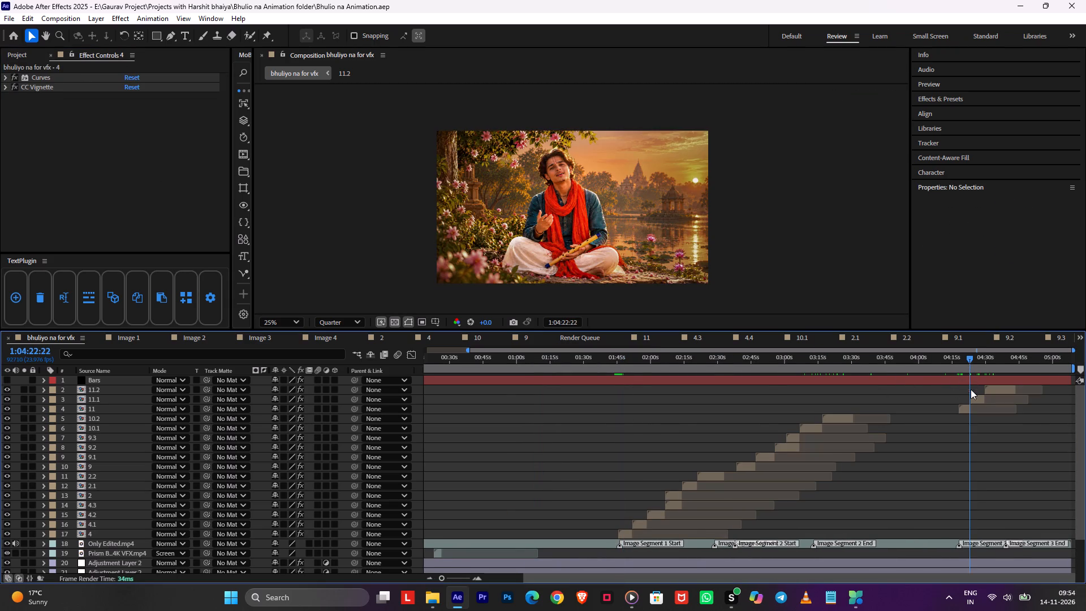
left_click_drag(971, 370, 964, 371)
left_click(973, 410)
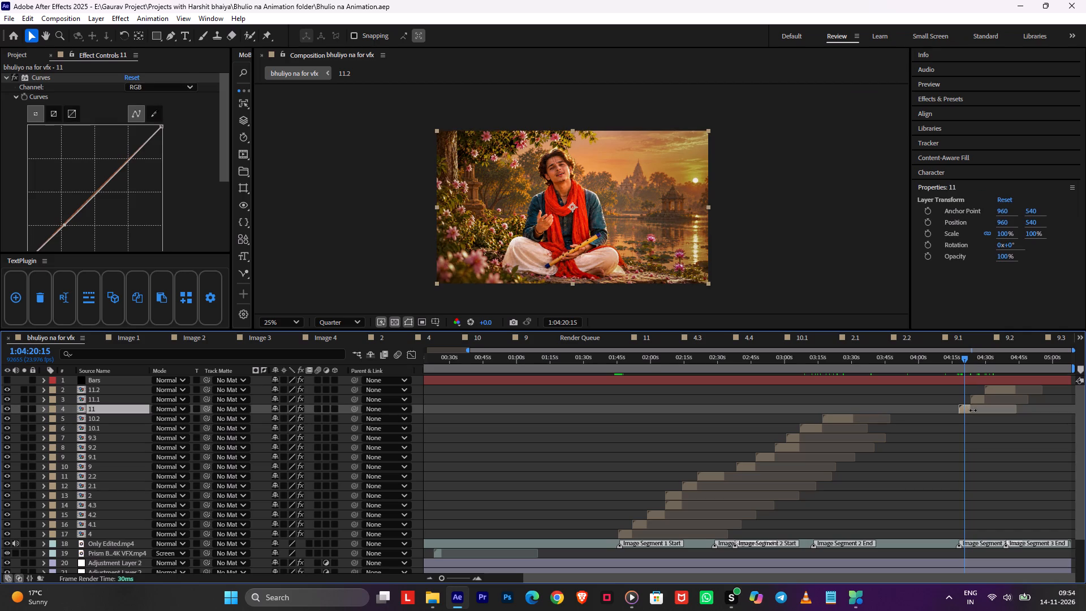
left_click(1003, 372)
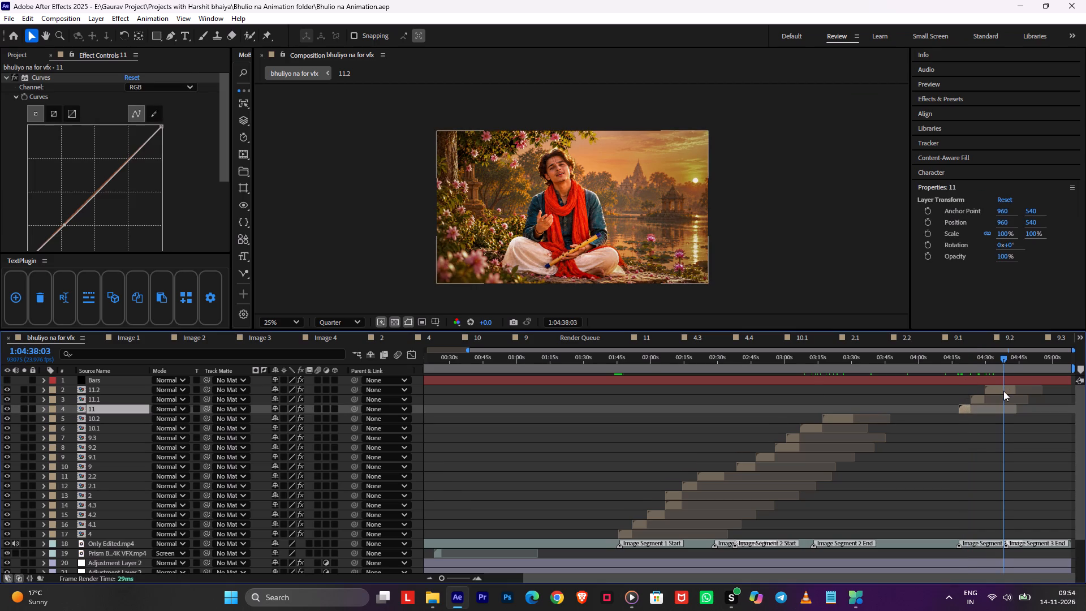
left_click(1003, 391)
left_click(984, 453)
Save the project.
key("ctrl+s")
key("ctrl+s")
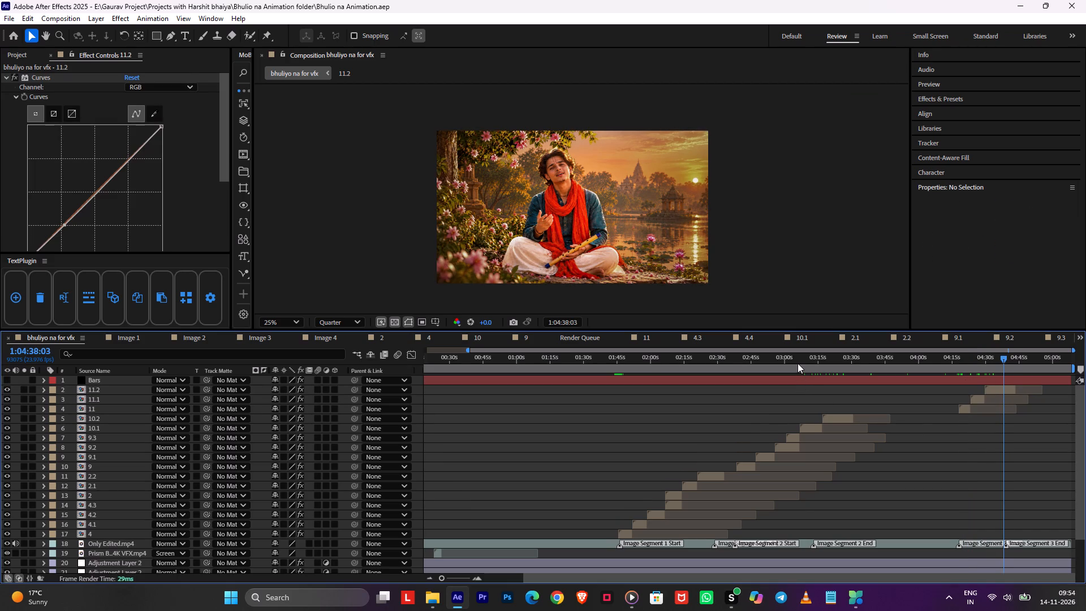
Move the current time back to the start of layer 4 at the Image Segment 1 Start marker, 1:01:45:18.
left_click(798, 363)
left_click_drag(798, 363, 625, 396)
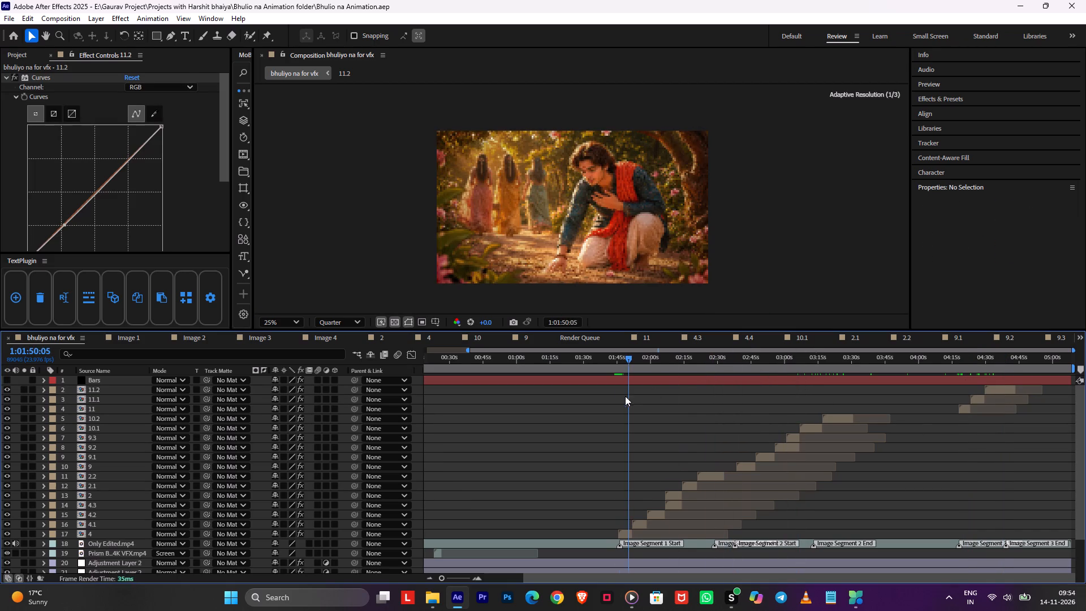
left_click_drag(625, 396, 617, 397)
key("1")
key("Return")
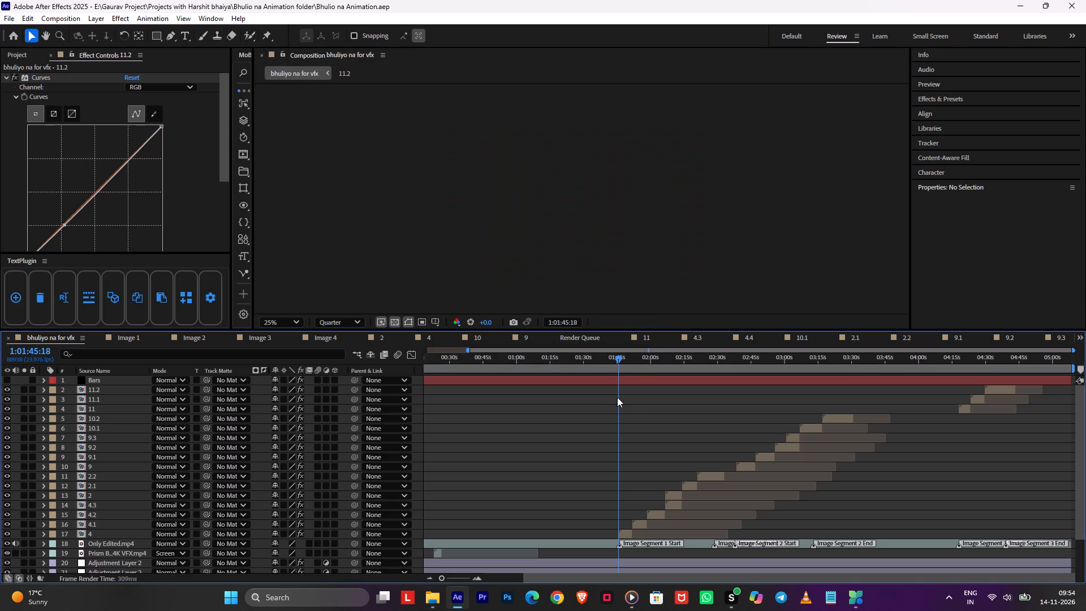
Switch to Microsoft PC Manager and run PC boost to free up system resources.
left_click(860, 591)
left_click(876, 368)
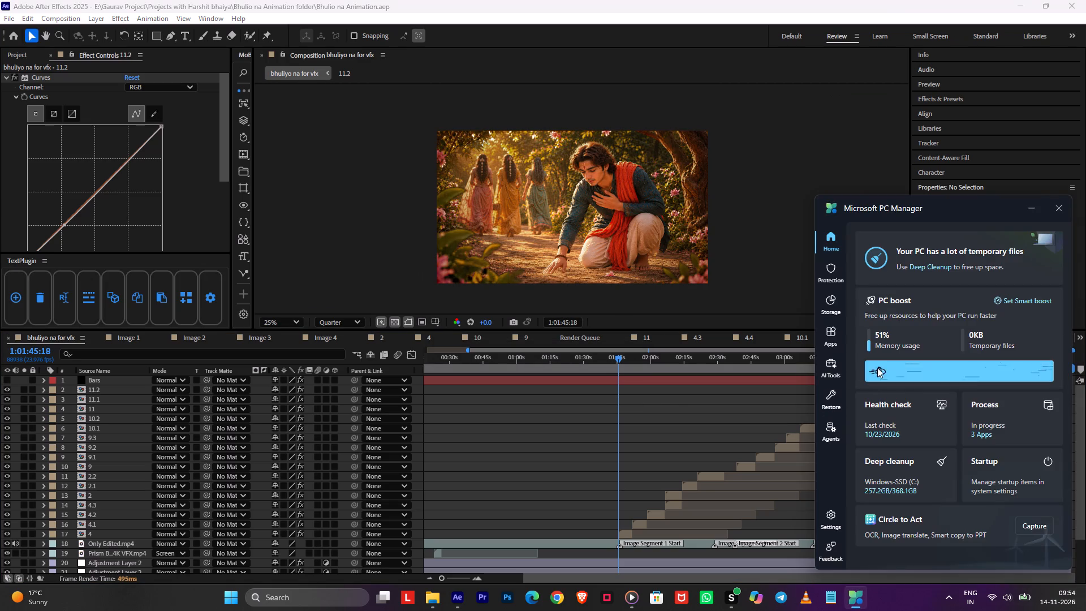
left_click(669, 399)
Switch to File Explorer, look through the Telegram Desktop folder in Downloads, and close the window.
left_click(438, 596)
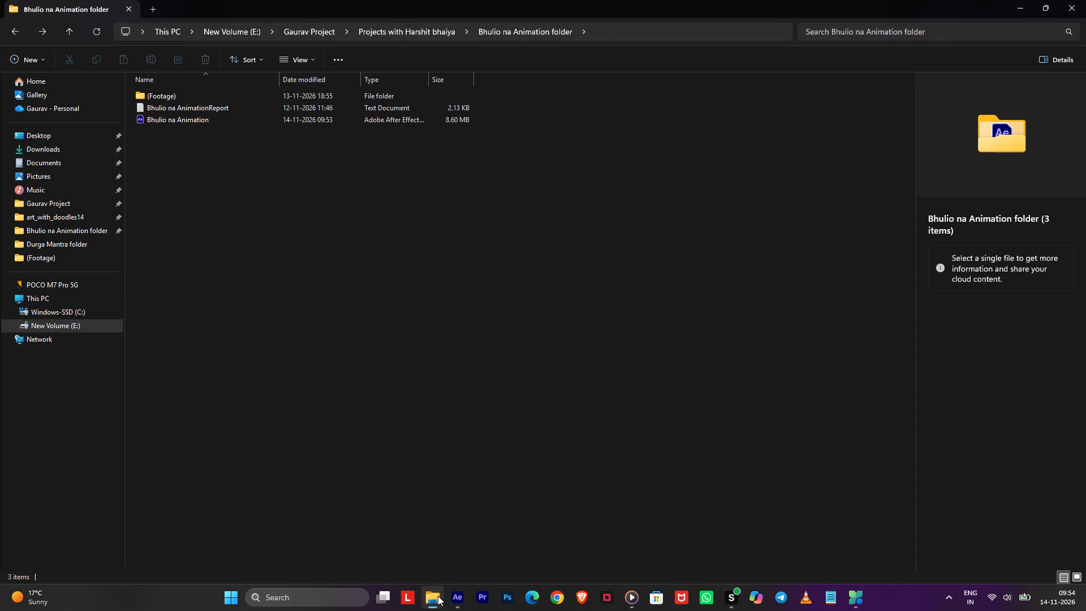
left_click(228, 294)
left_click(61, 152)
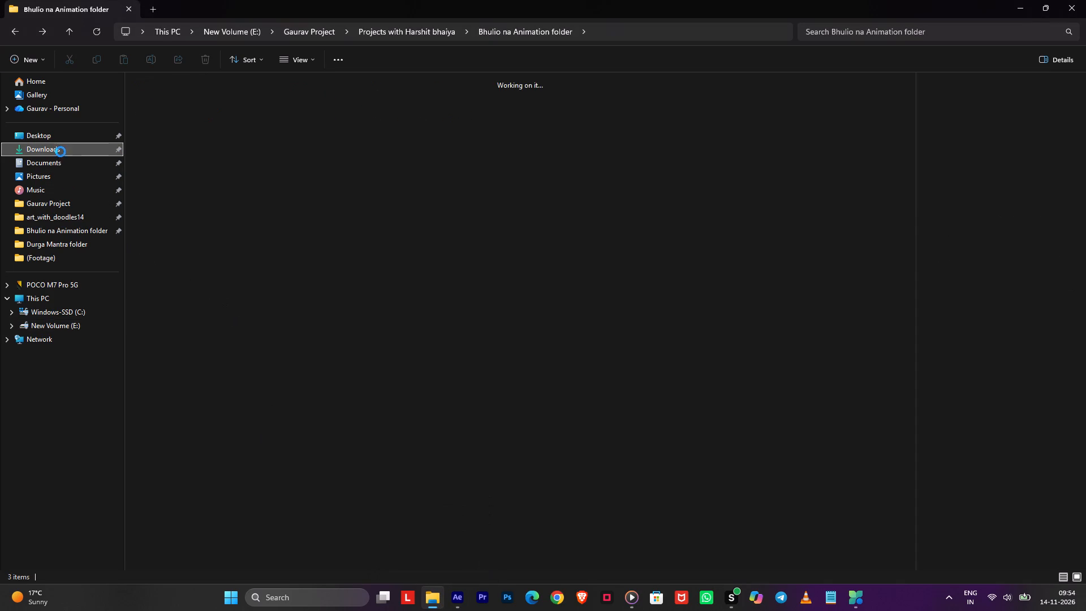
double_click(187, 142)
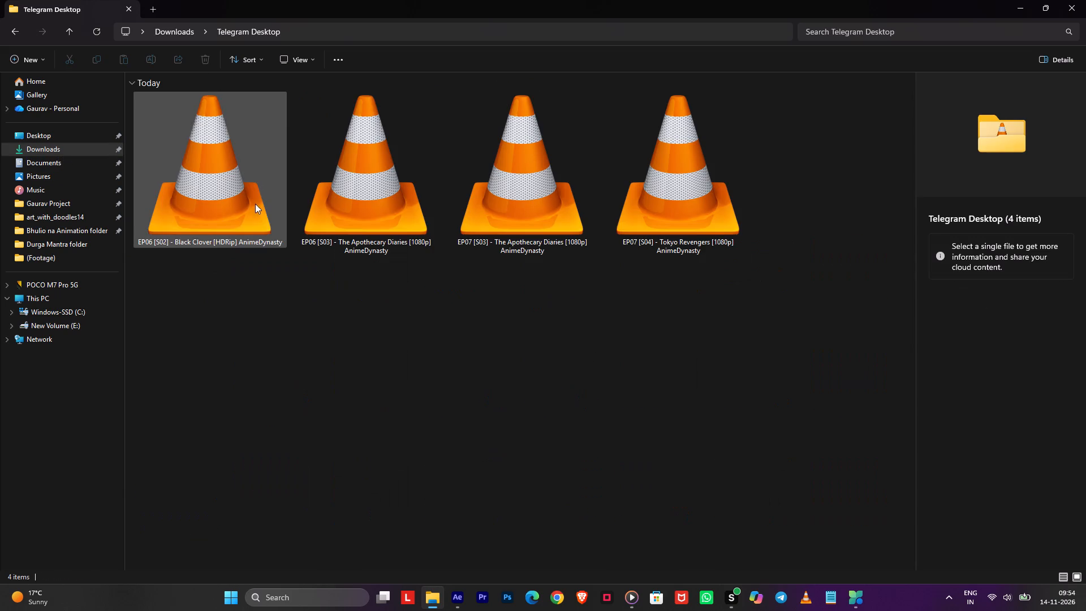
scroll(273, 300, "up", 1, "ctrl")
left_click(832, 149)
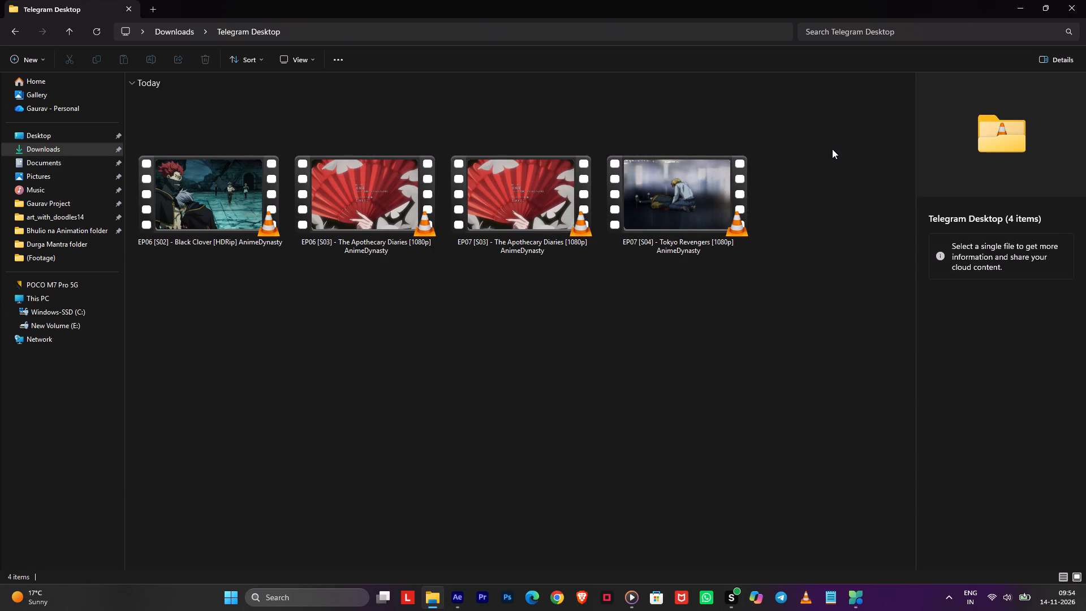
scroll(832, 149, "up", 3, "ctrl")
left_click(1085, 0)
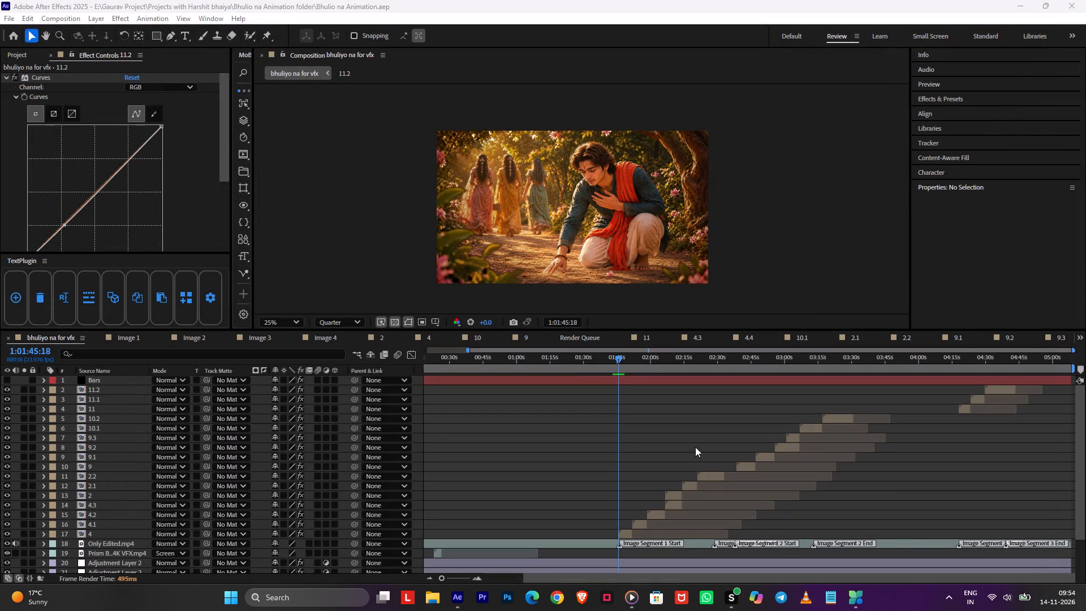
Step forward through the main composition from layer 4.1 to layer 10.2 to check each image.
left_click(636, 364)
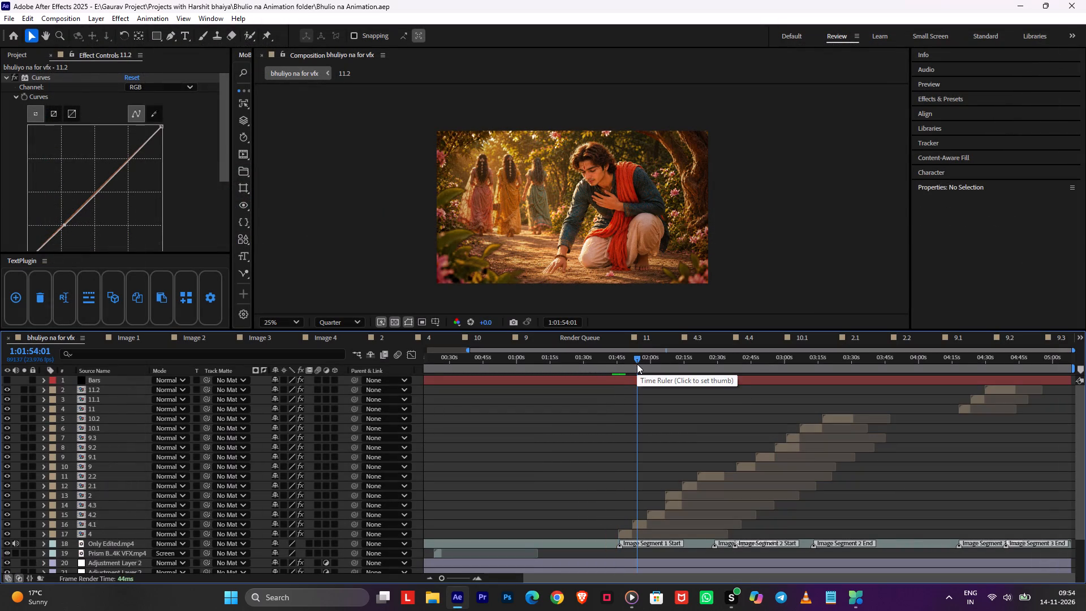
left_click(653, 362)
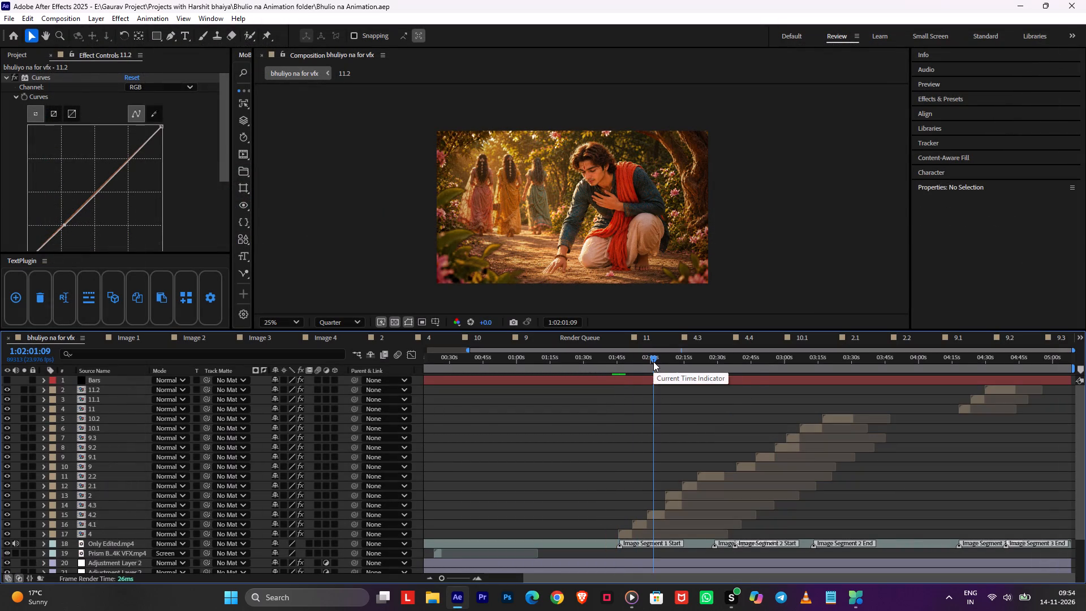
left_click(674, 359)
left_click(687, 360)
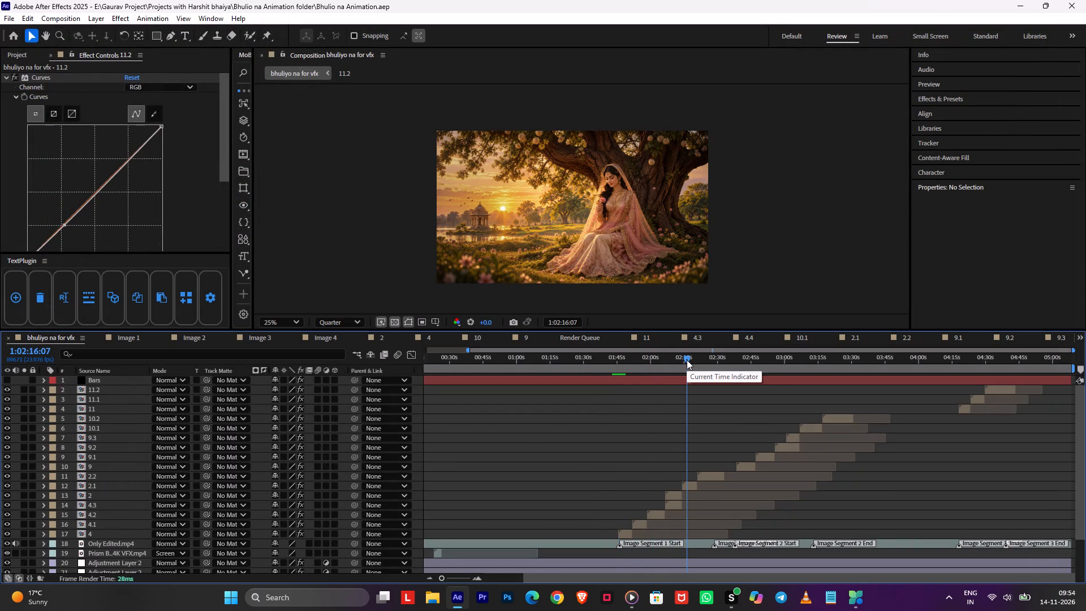
left_click(713, 362)
left_click_drag(709, 362, 687, 365)
left_click(712, 359)
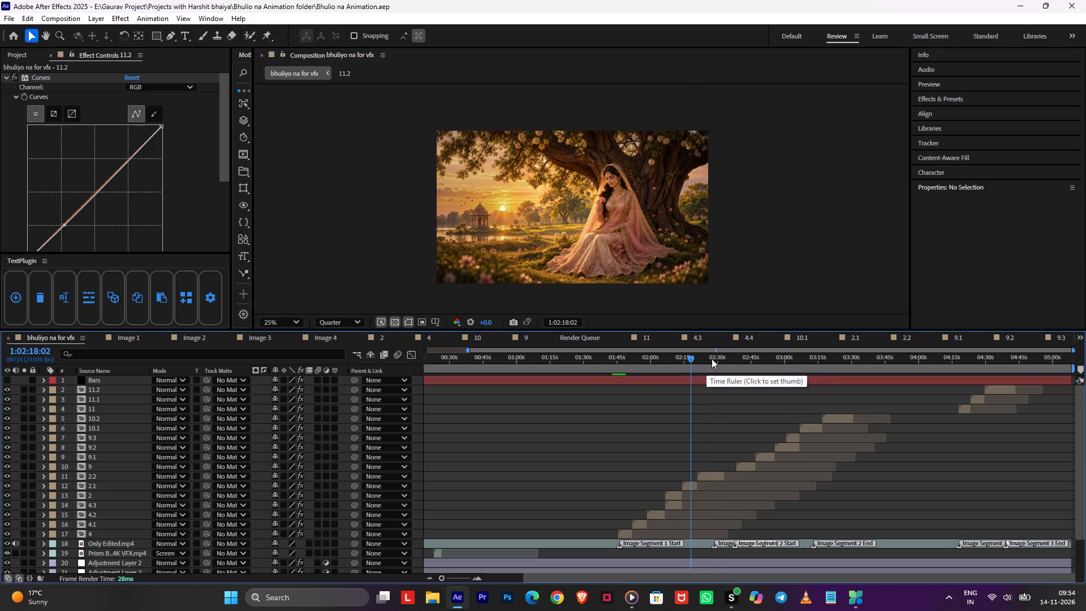
left_click(739, 359)
left_click_drag(745, 360, 768, 362)
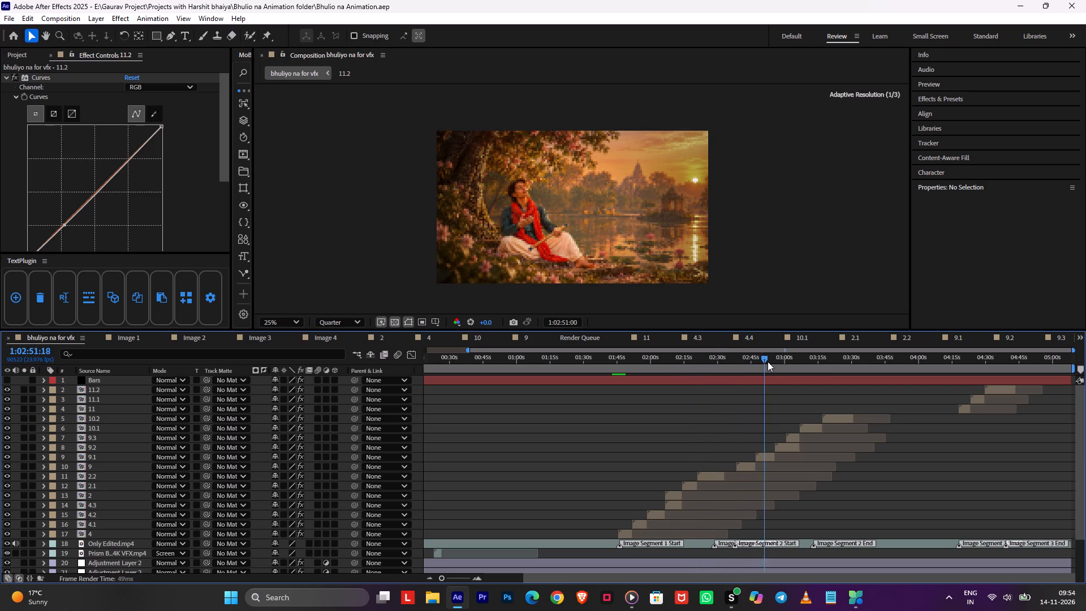
left_click_drag(768, 362, 791, 363)
left_click(810, 359)
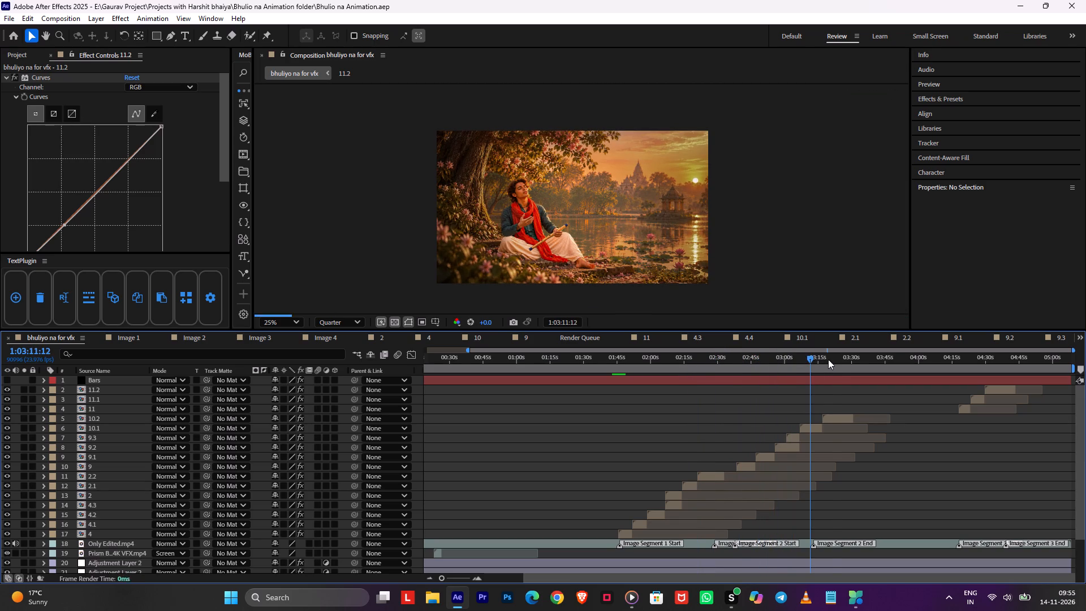
left_click(831, 359)
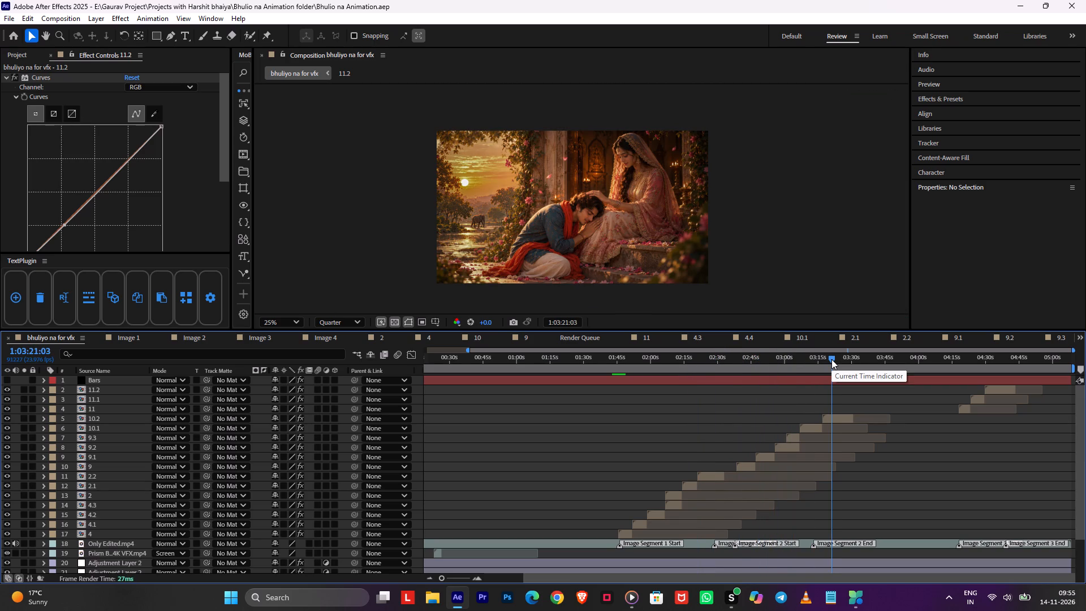